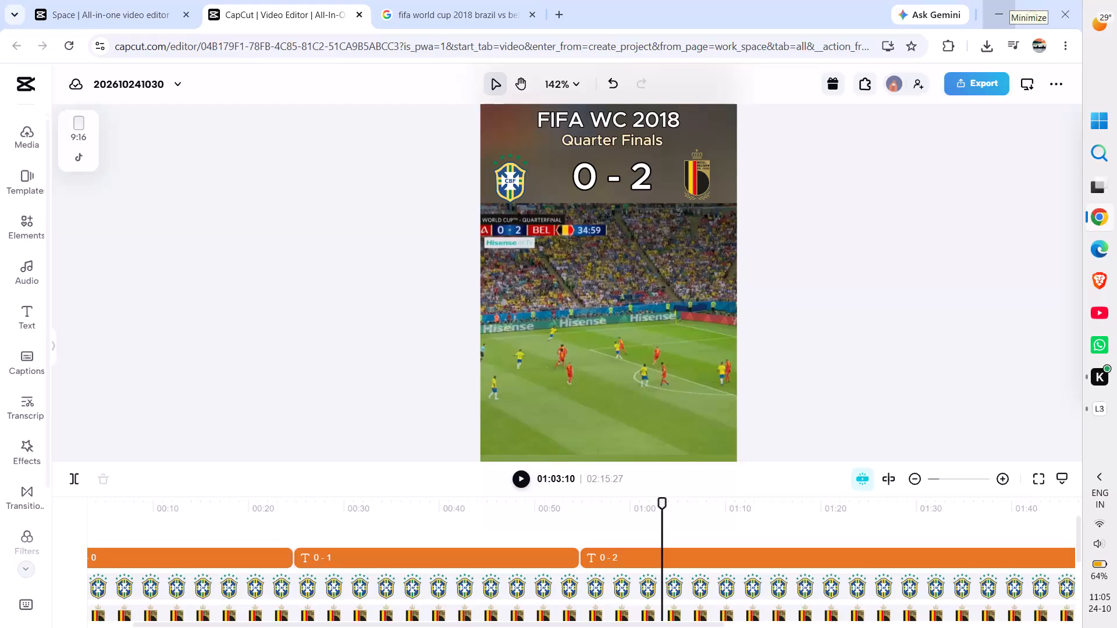
# Play back the match footage under the 0 - 2 score title from 01:03:10 to review it.
pyautogui.press('space')
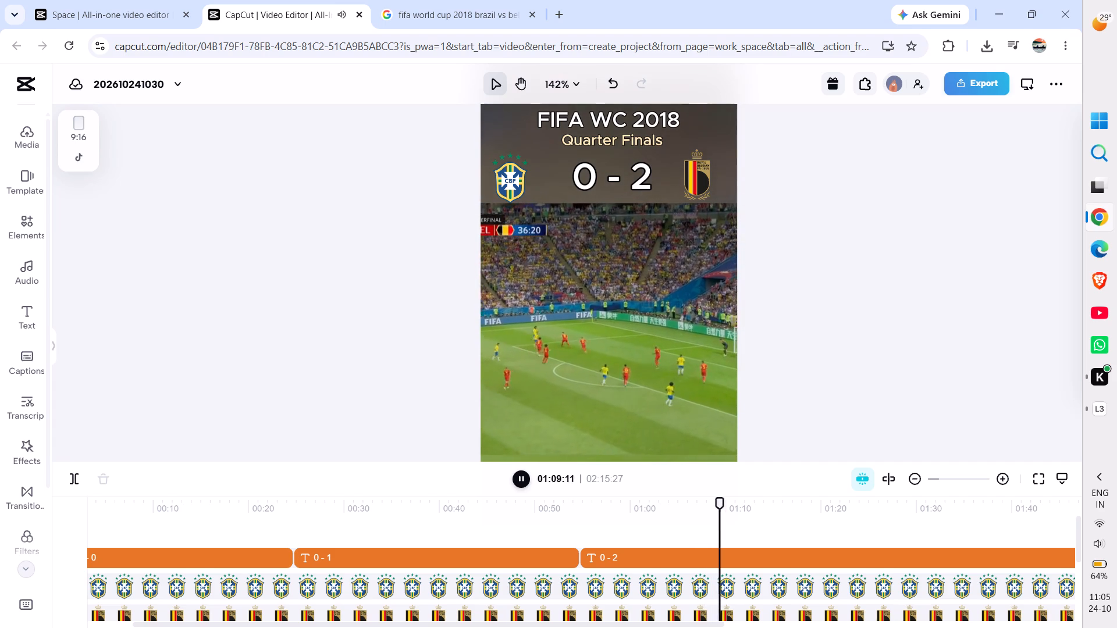
pyautogui.press('space')
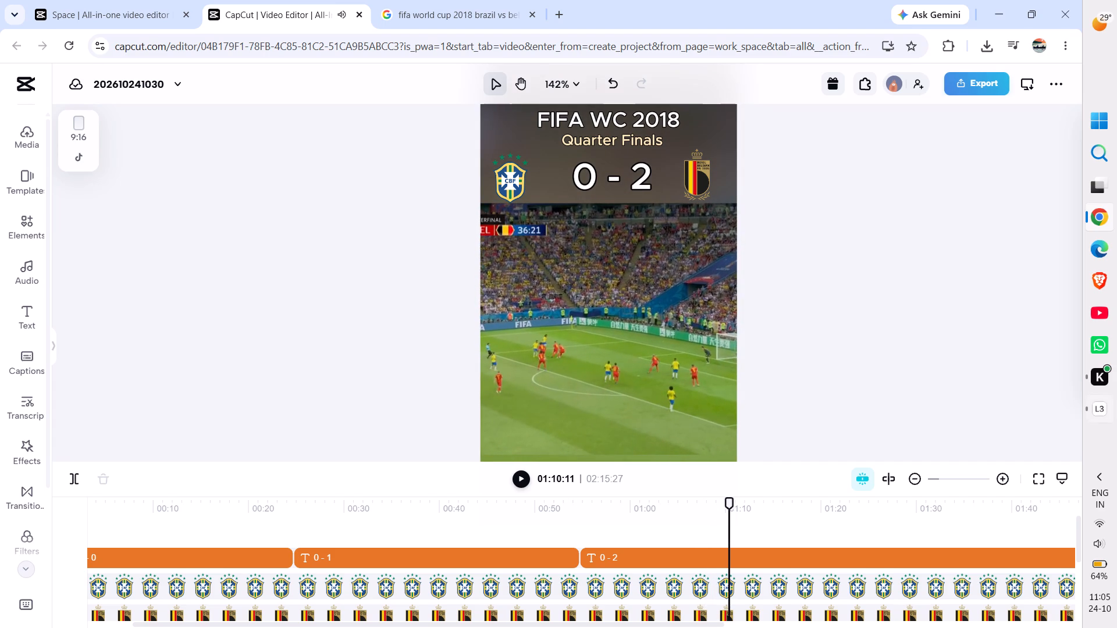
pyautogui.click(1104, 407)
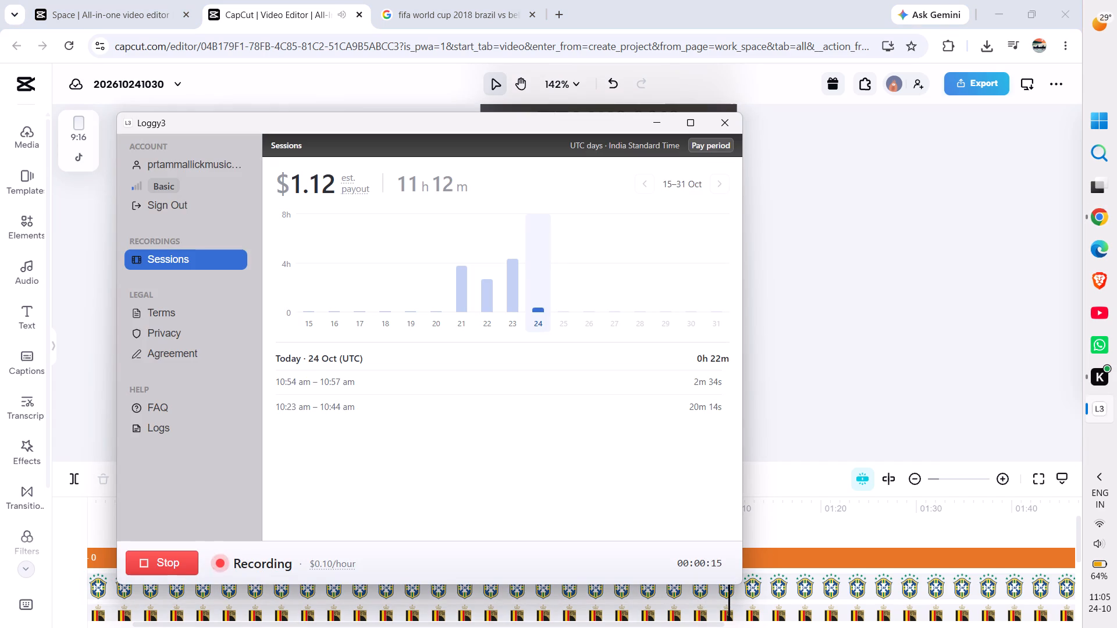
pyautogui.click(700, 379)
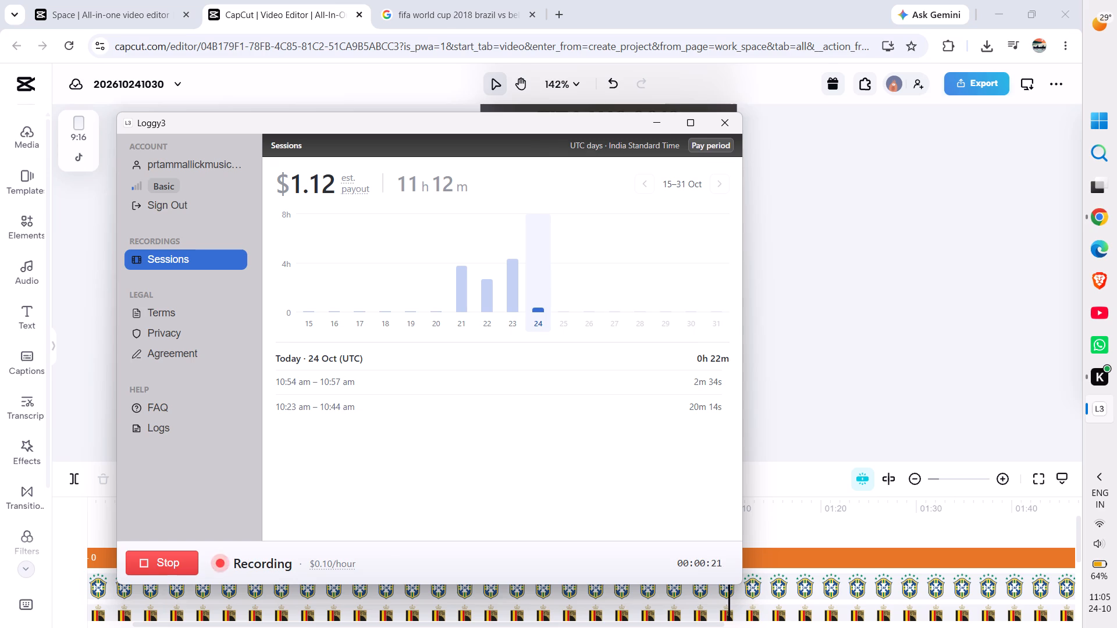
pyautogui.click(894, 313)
# Resume playback from 01:10:11 to continue reviewing the match footage under the 0 - 2 title.
pyautogui.press('space')
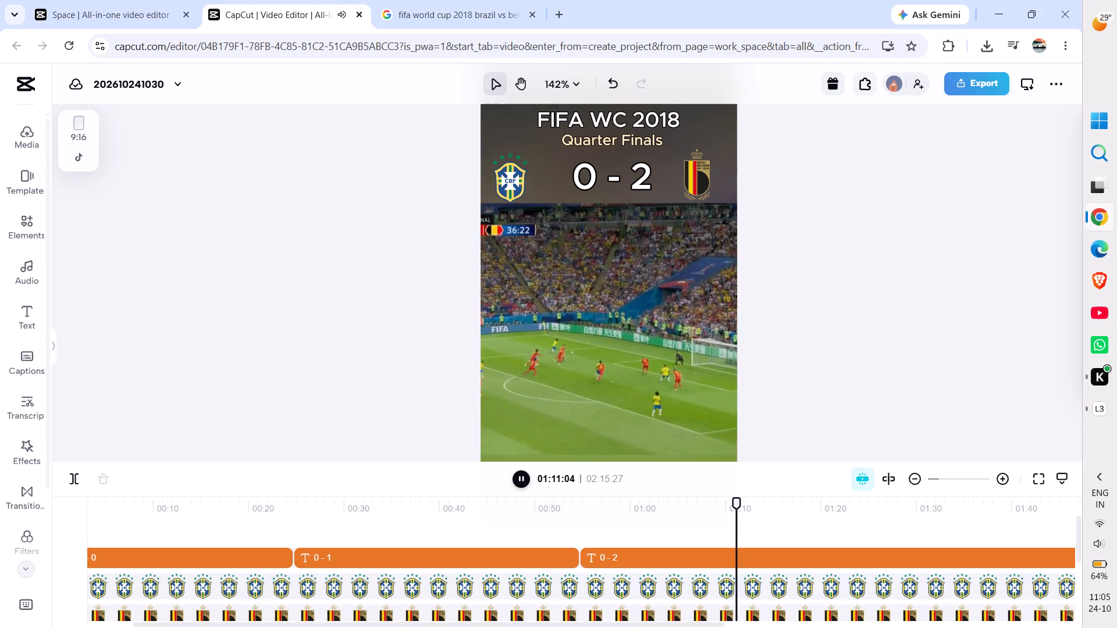
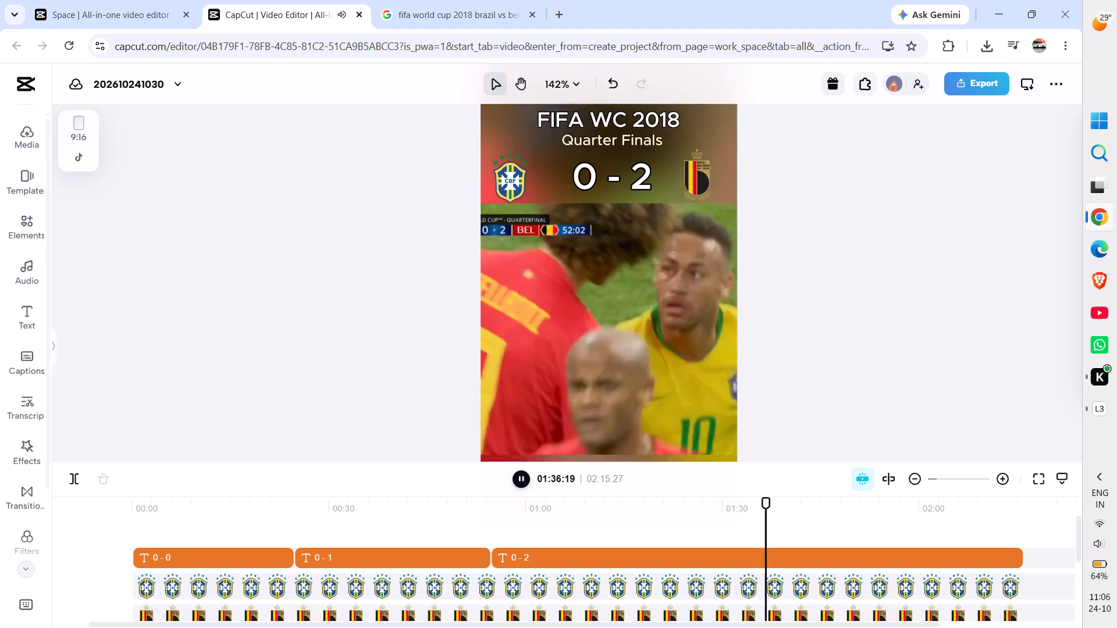
# Continue playing back the match footage under the 0 - 2 title from 01:36:19 to about 01:57 to review it.
pyautogui.press('space')
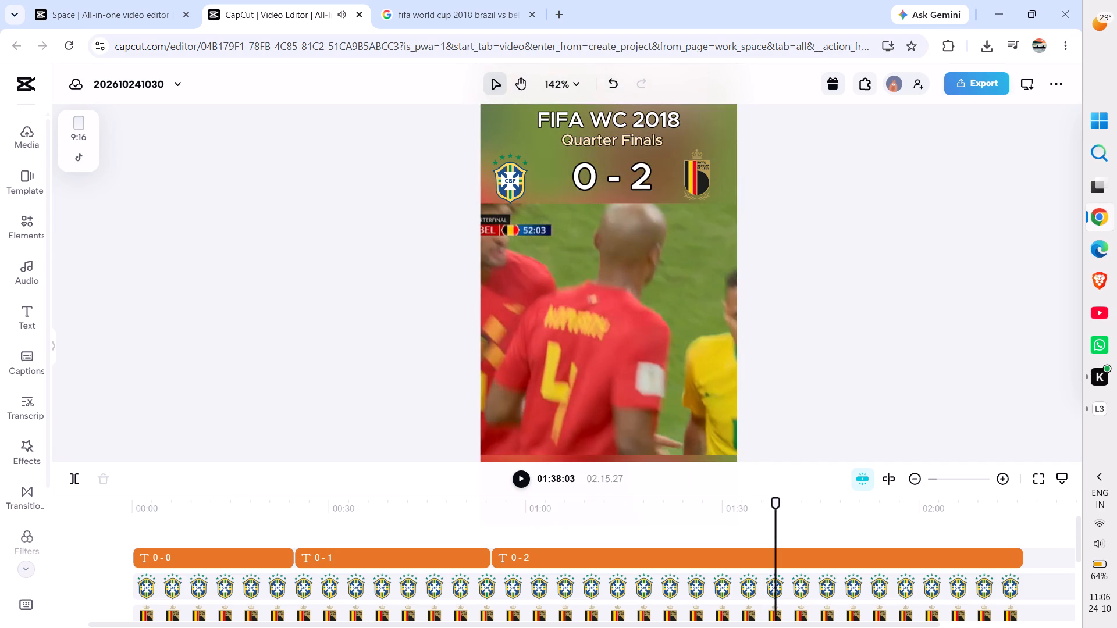
pyautogui.press('space')
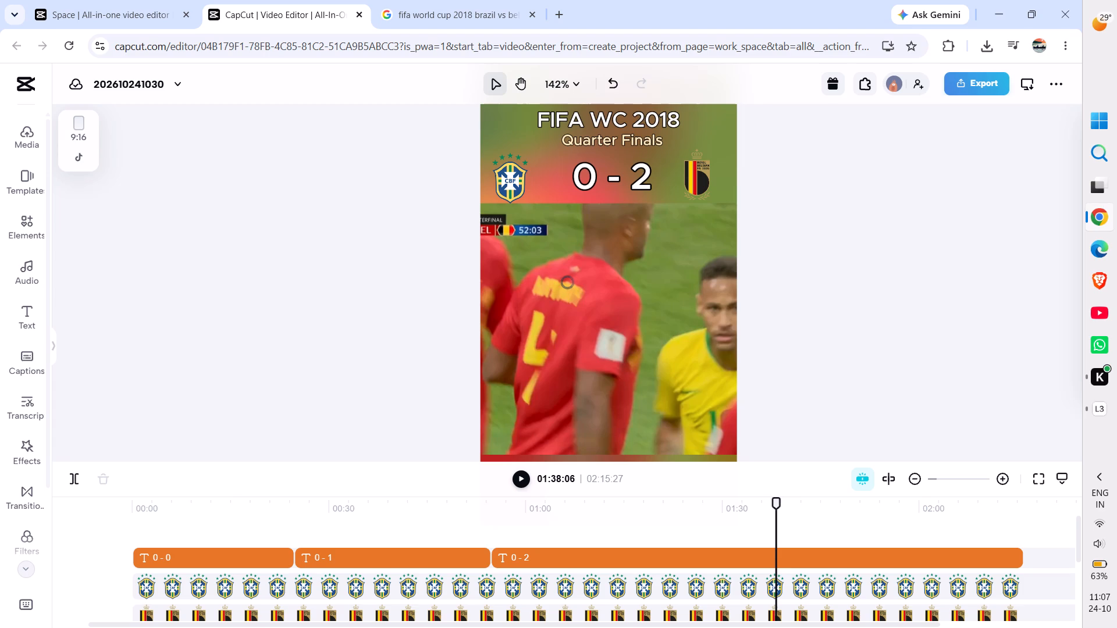
pyautogui.hscroll(1, 824, 327)
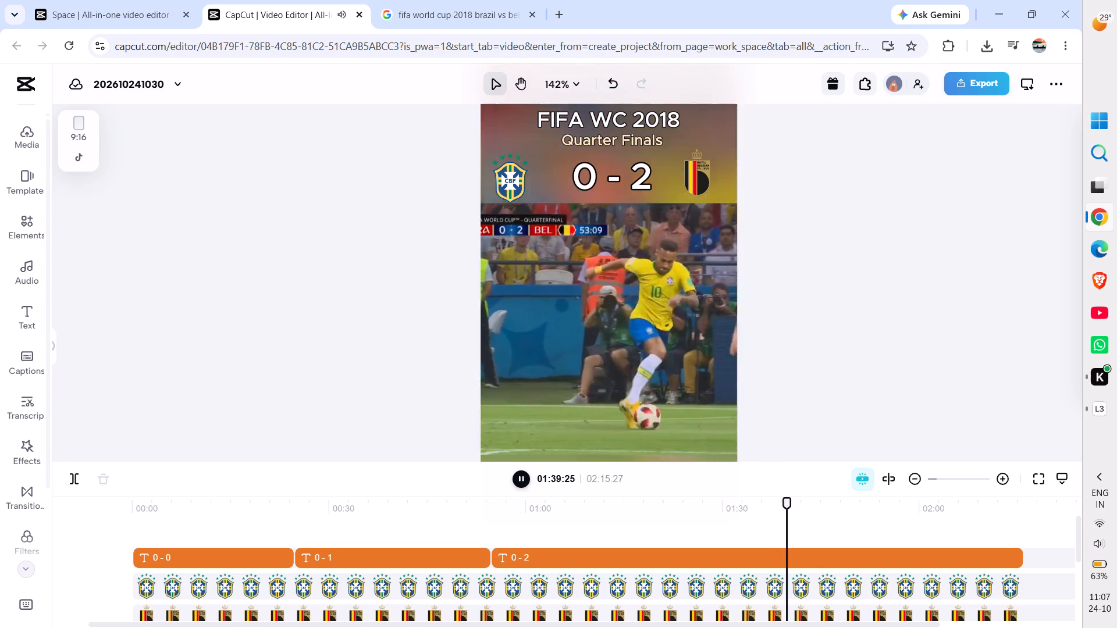
pyautogui.hscroll(2, 824, 327)
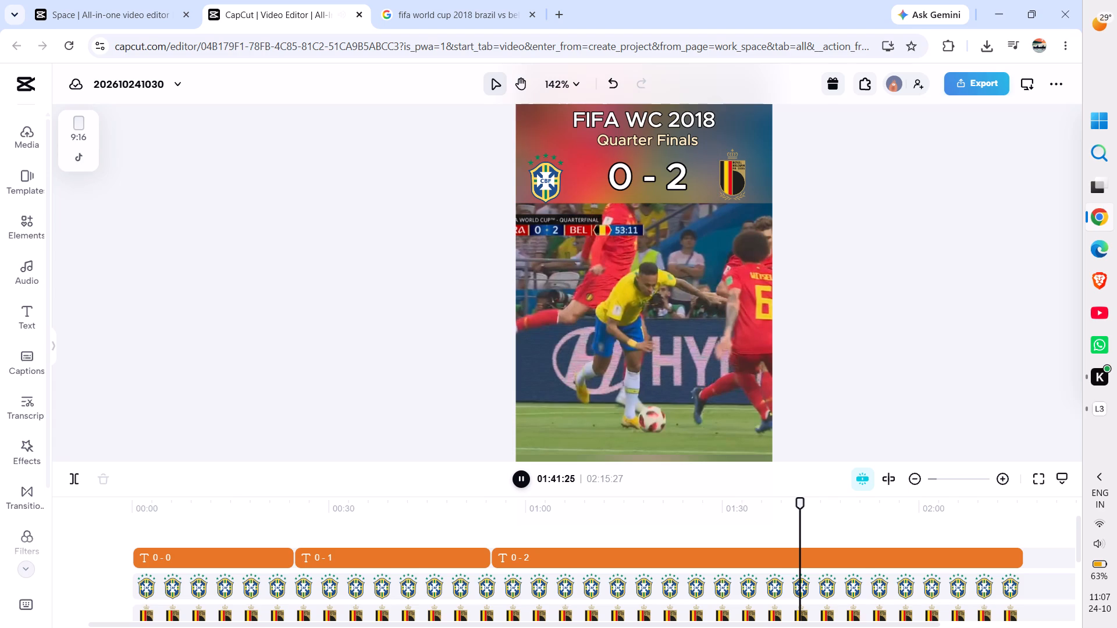
pyautogui.hscroll(-2, 632, 299)
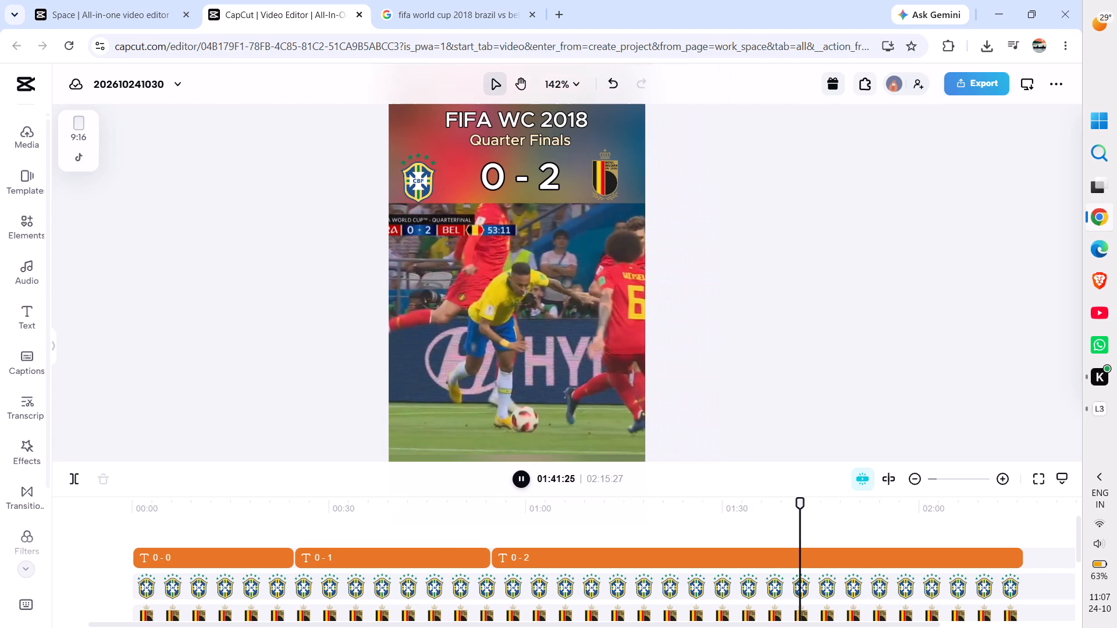
pyautogui.hscroll(-2, 632, 299)
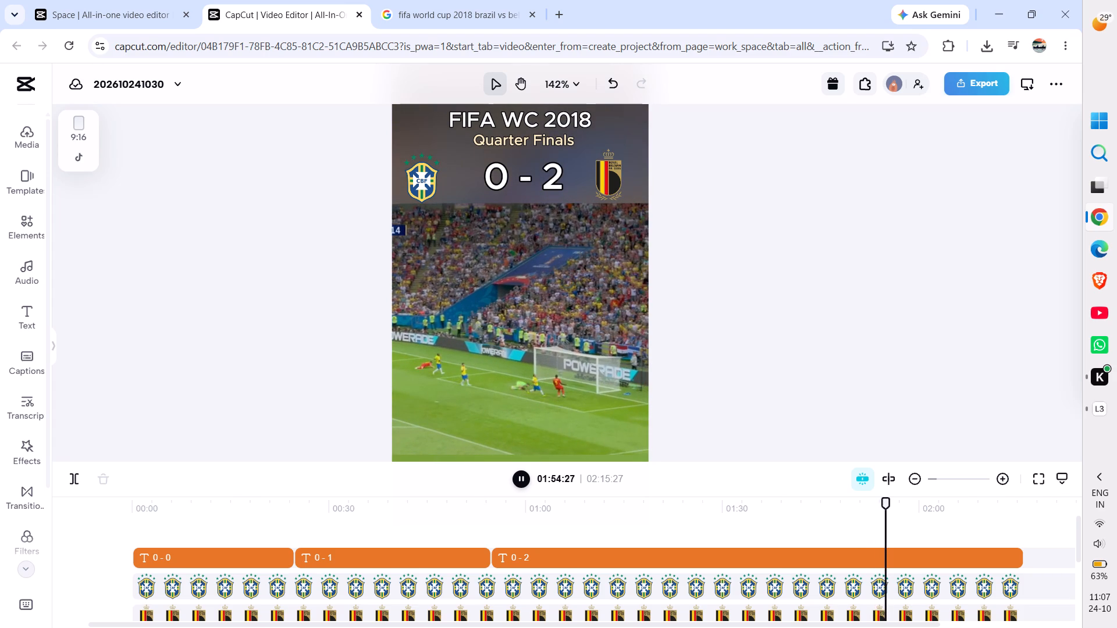
pyautogui.press('space')
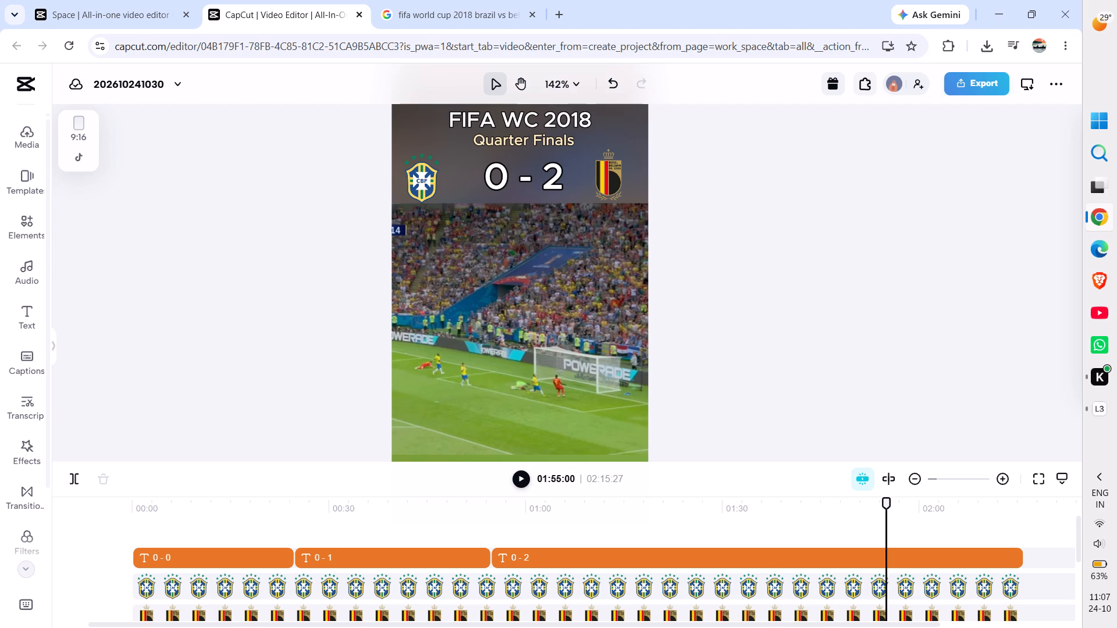
pyautogui.press('space')
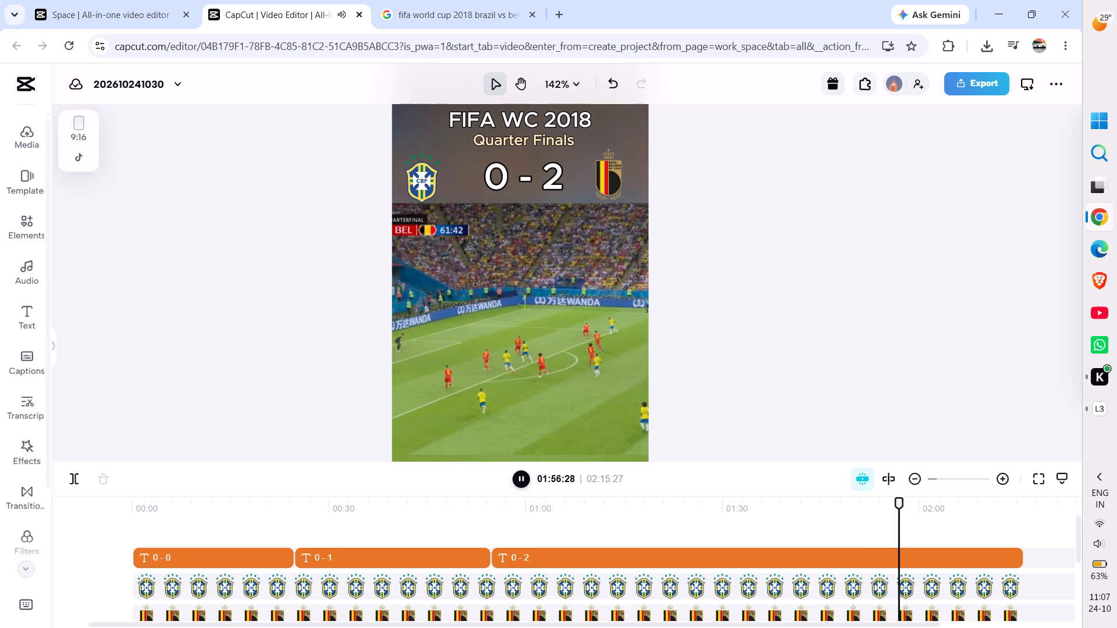
pyautogui.press('space')
# Examine the Brazil vs Belgium match page in the browser, checking both line-ups, the substitutes and the goal scorers.
pyautogui.click(454, 0)
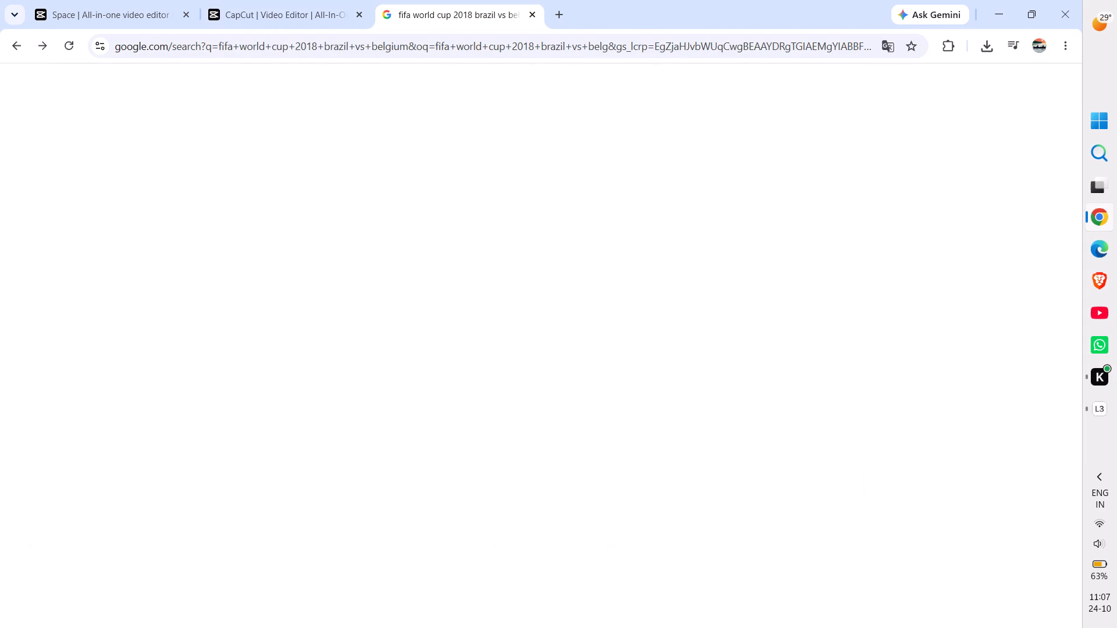
pyautogui.scroll(-7, 518, 187)
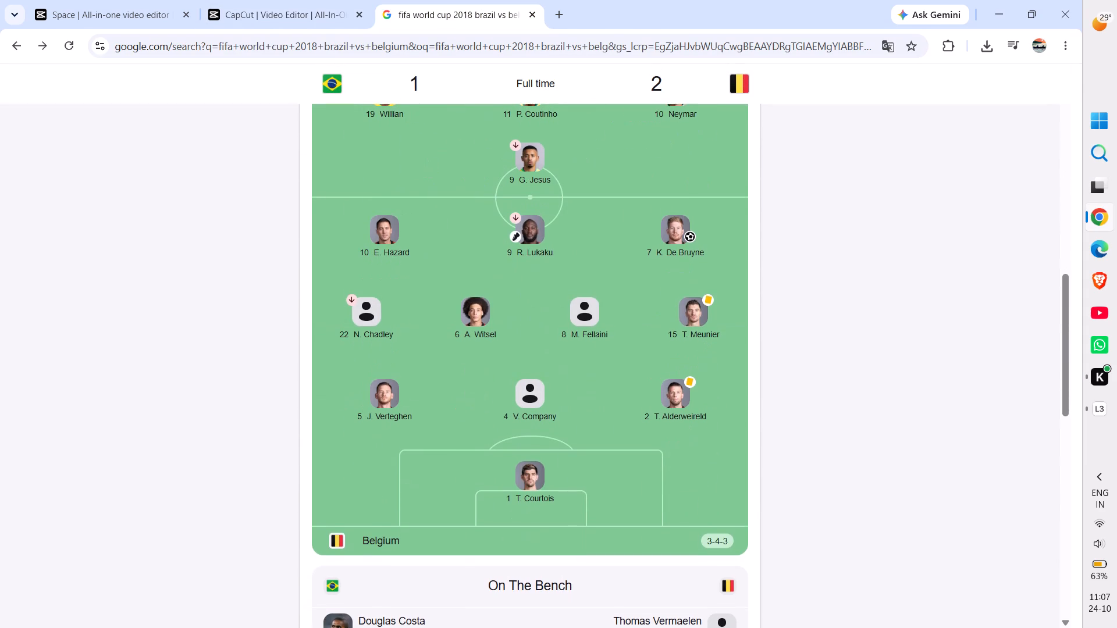
pyautogui.scroll(-1, 518, 187)
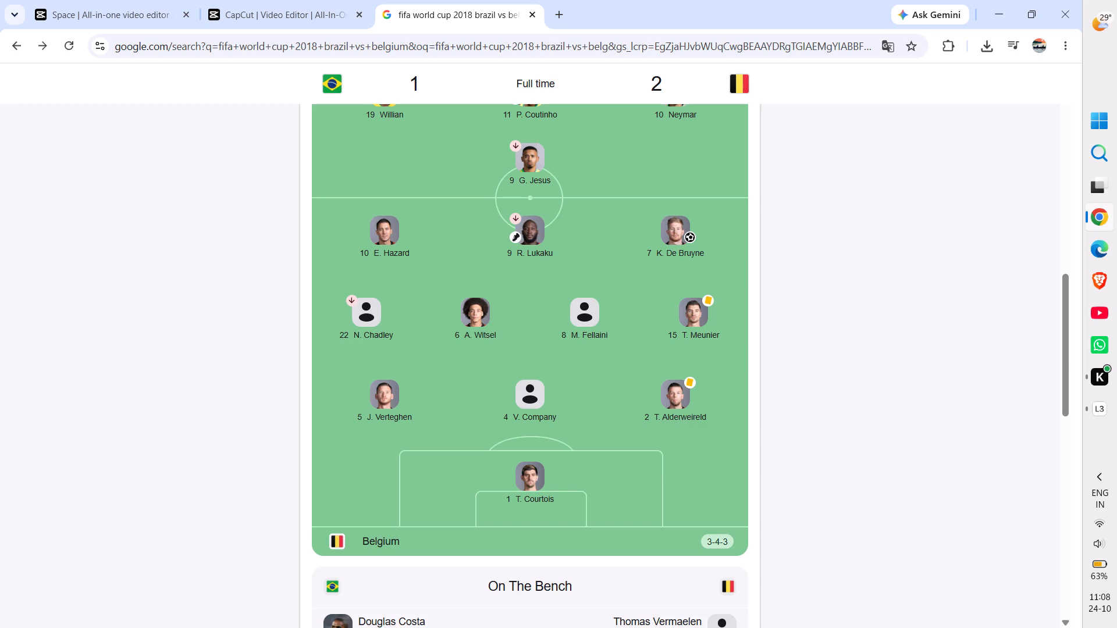
pyautogui.scroll(4, 533, 480)
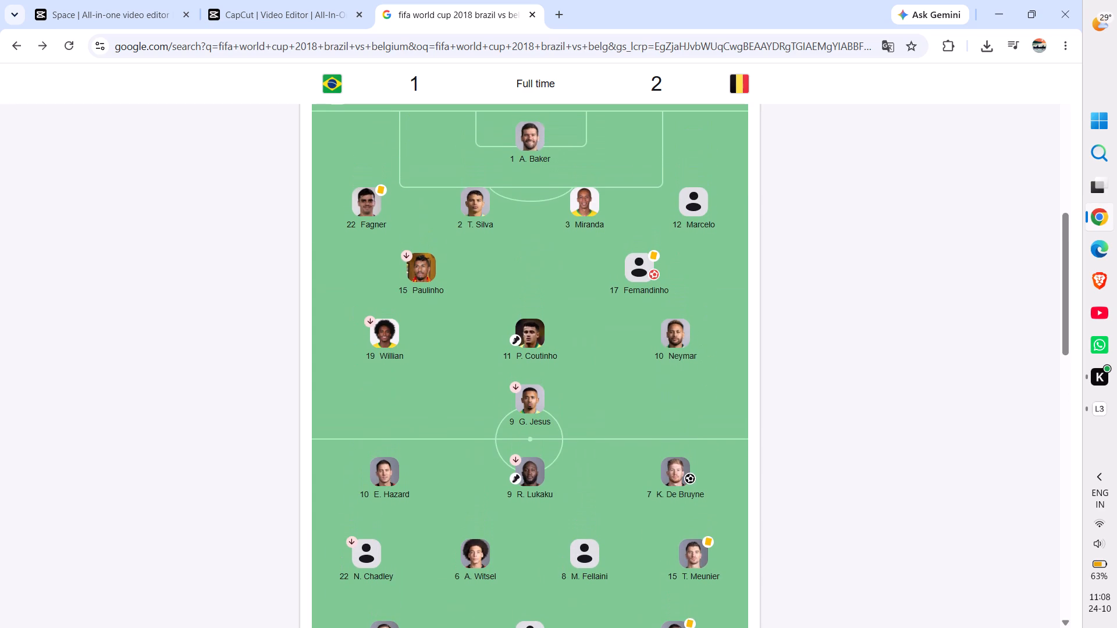
pyautogui.scroll(-1, 533, 480)
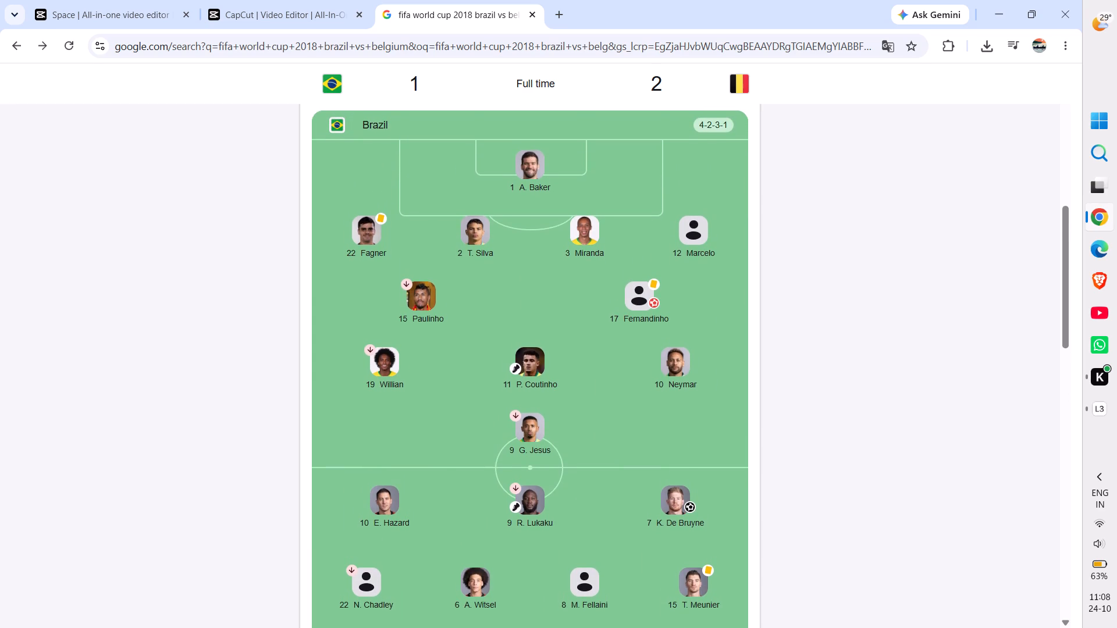
pyautogui.scroll(-1, 533, 480)
pyautogui.scroll(1, 533, 480)
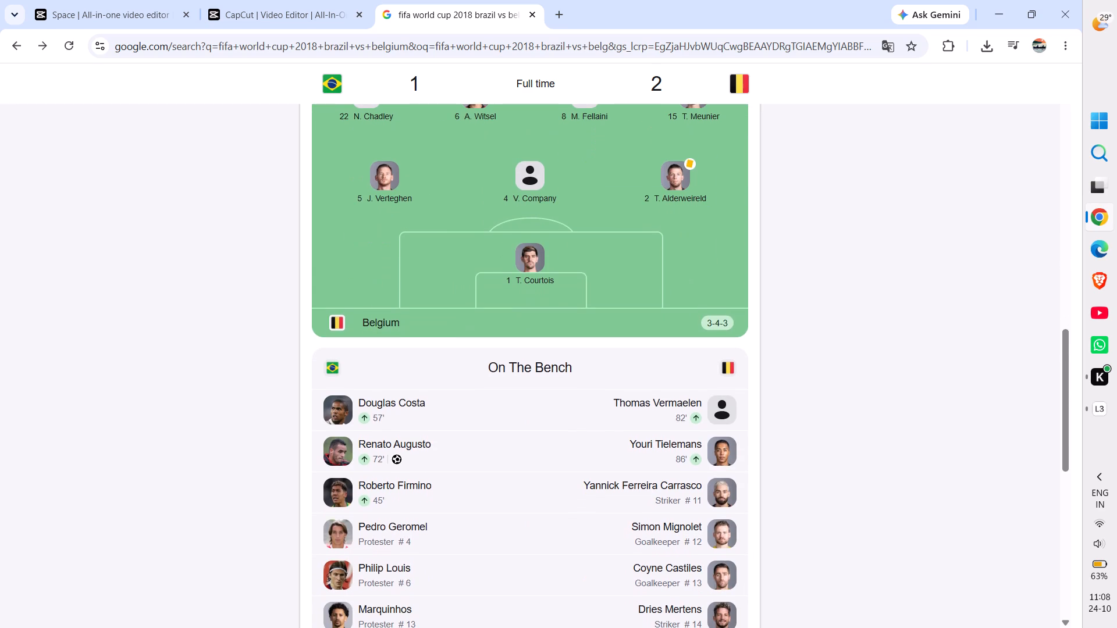
pyautogui.scroll(1, 533, 480)
pyautogui.scroll(-2, 533, 480)
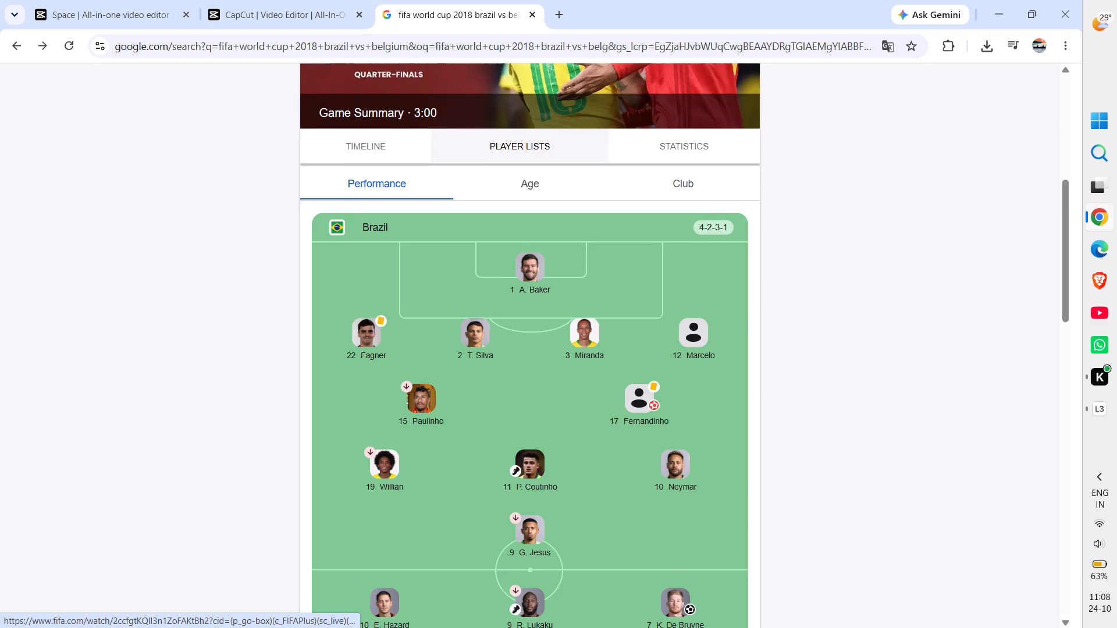
pyautogui.scroll(-2, 533, 480)
pyautogui.scroll(3, 533, 480)
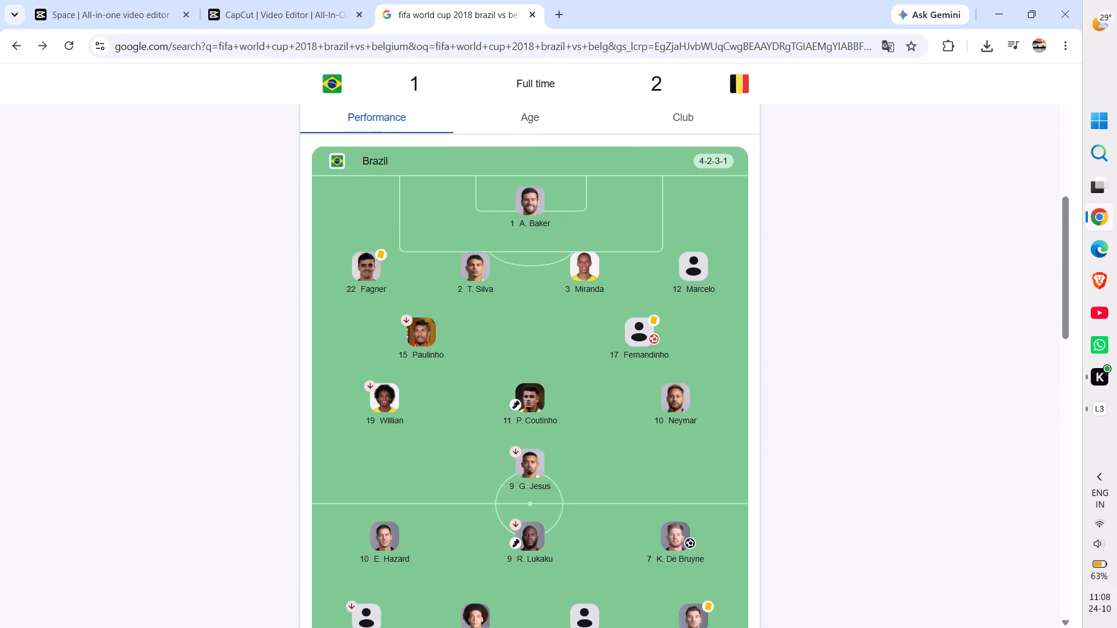
pyautogui.scroll(3, 533, 480)
pyautogui.scroll(2, 460, 396)
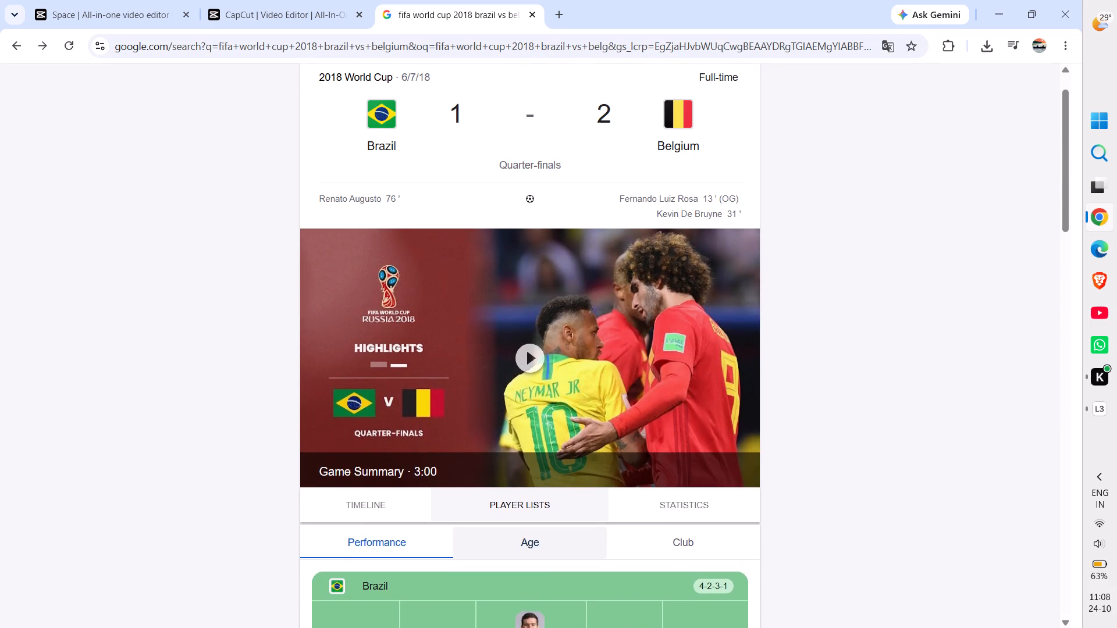
pyautogui.scroll(2, 460, 396)
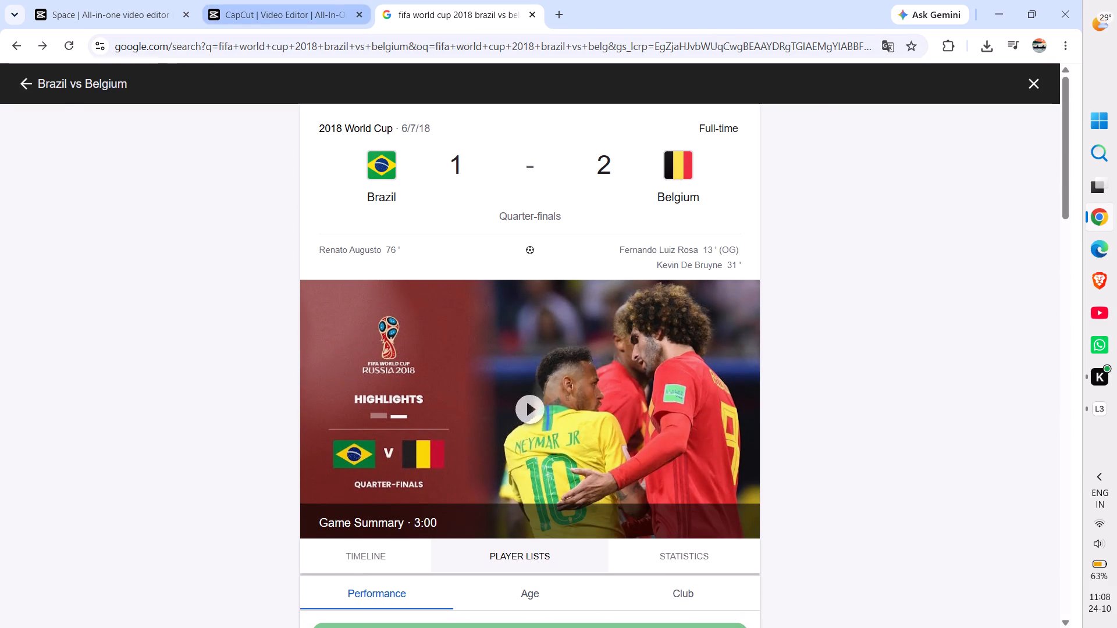
# Return to the video project and play the footage on through Brazil's goal to 02:12:23.
pyautogui.click(274, 1)
pyautogui.press('space')
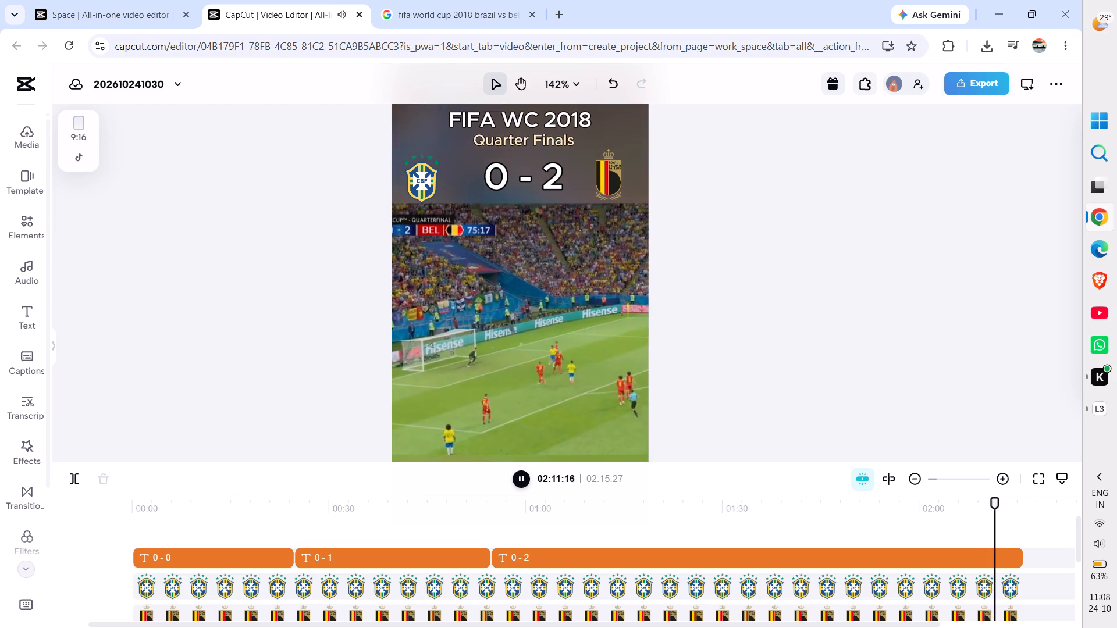
pyautogui.press('space')
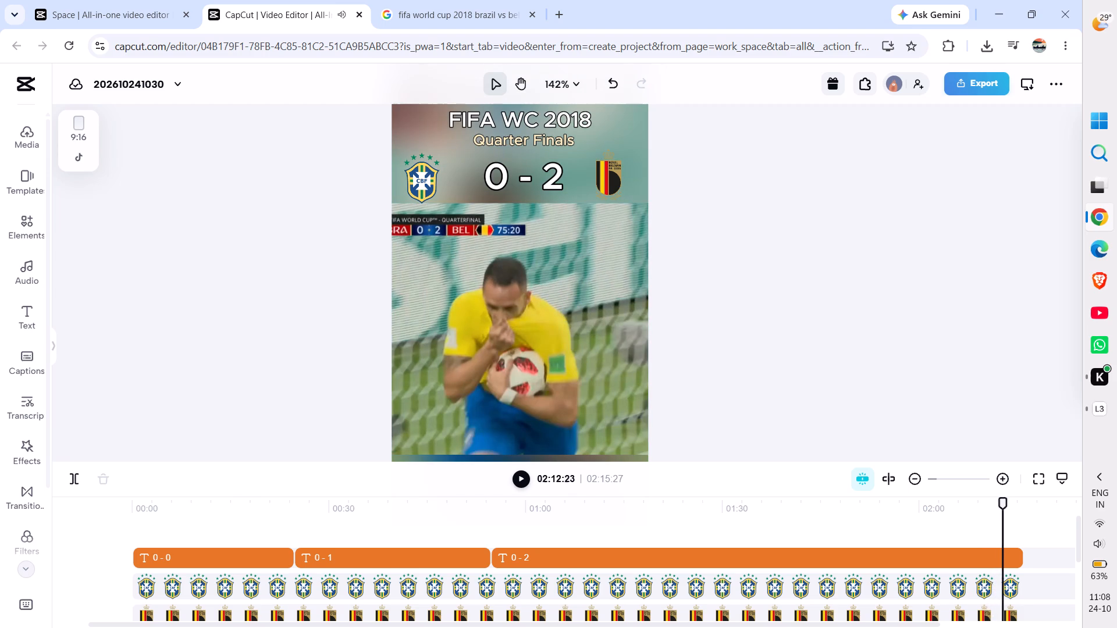
# Split the 0 - 2 score title at 02:12:09, the moment Brazil scores.
pyautogui.click(1005, 504)
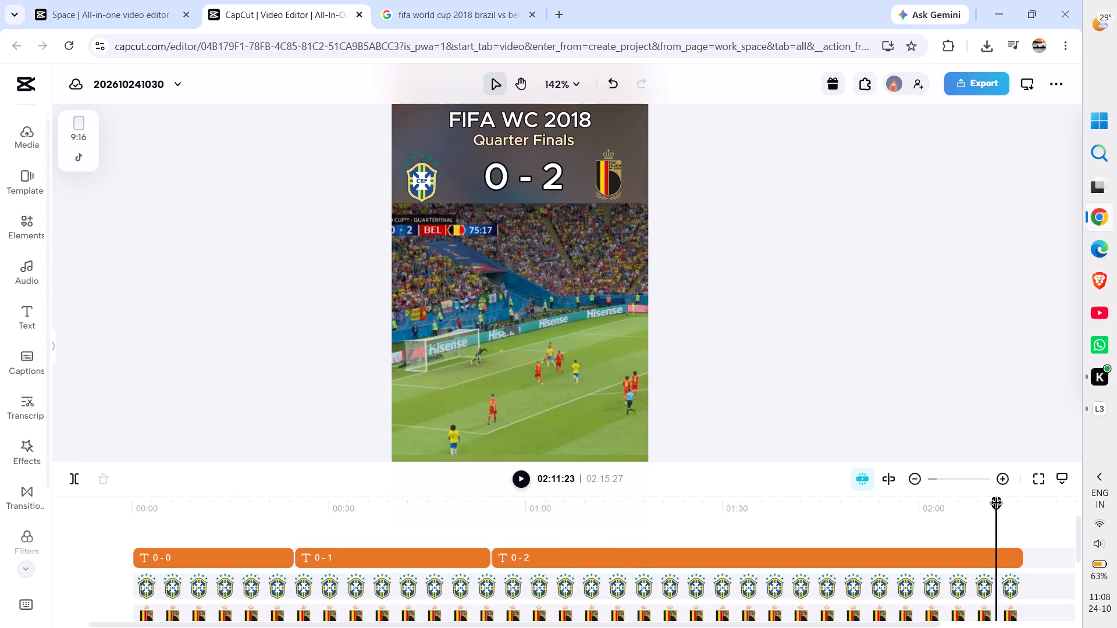
pyautogui.hotkey('ctrl', '=')
pyautogui.hotkey('ctrl', '=')
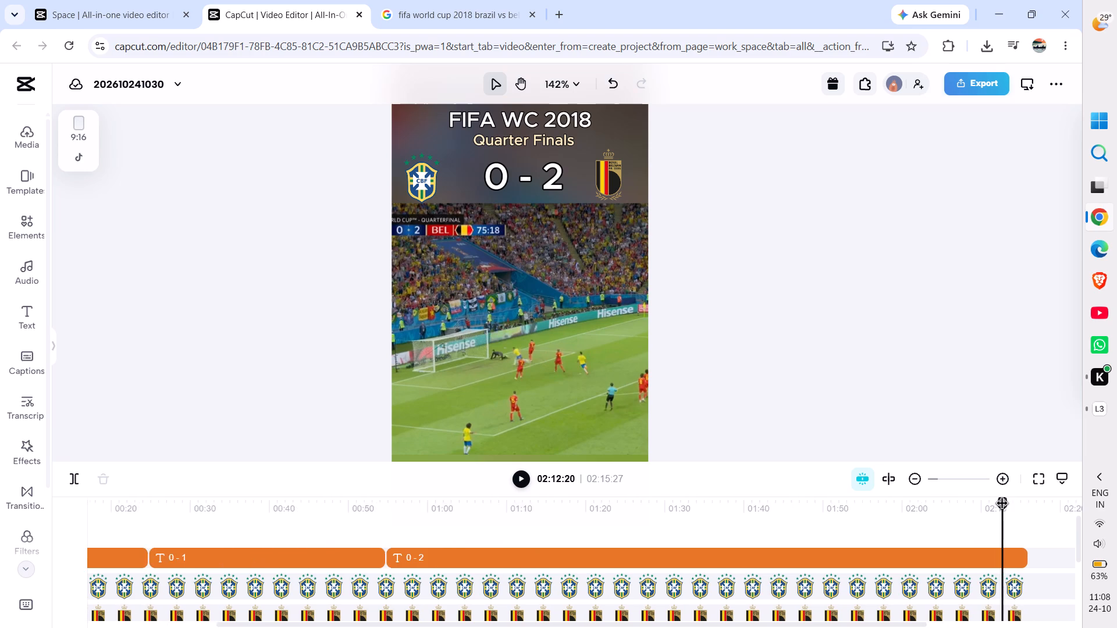
pyautogui.hotkey('ctrl', '=')
pyautogui.hotkey('ctrl', '=')
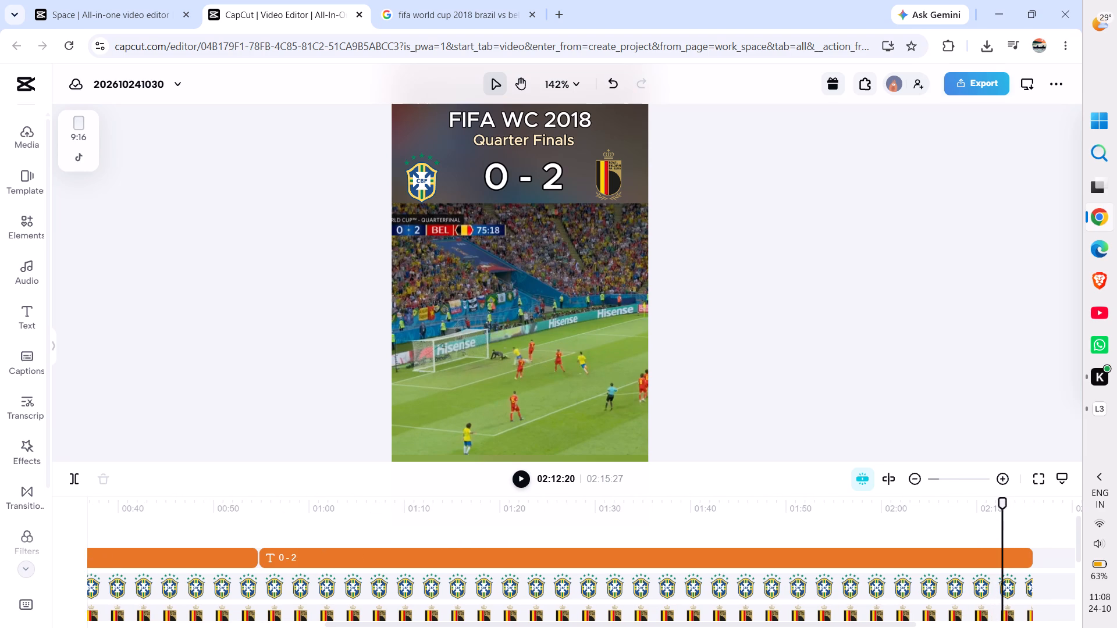
pyautogui.moveTo(998, 500); pyautogui.dragTo(1088, 499)
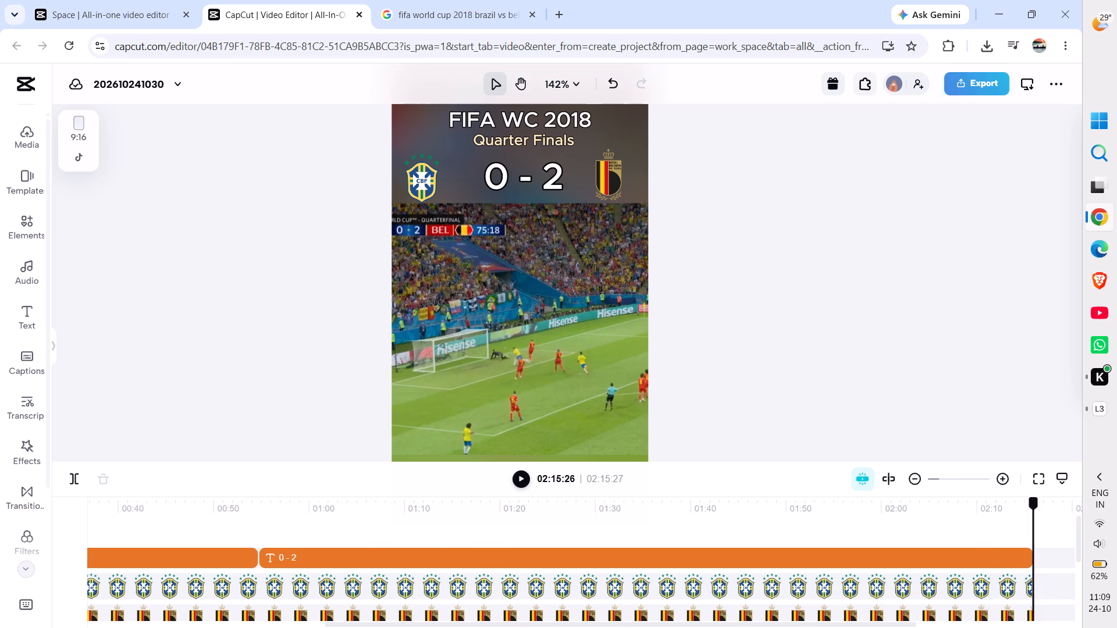
pyautogui.moveTo(1088, 499); pyautogui.dragTo(1091, 499)
pyautogui.moveTo(1029, 502); pyautogui.dragTo(993, 505)
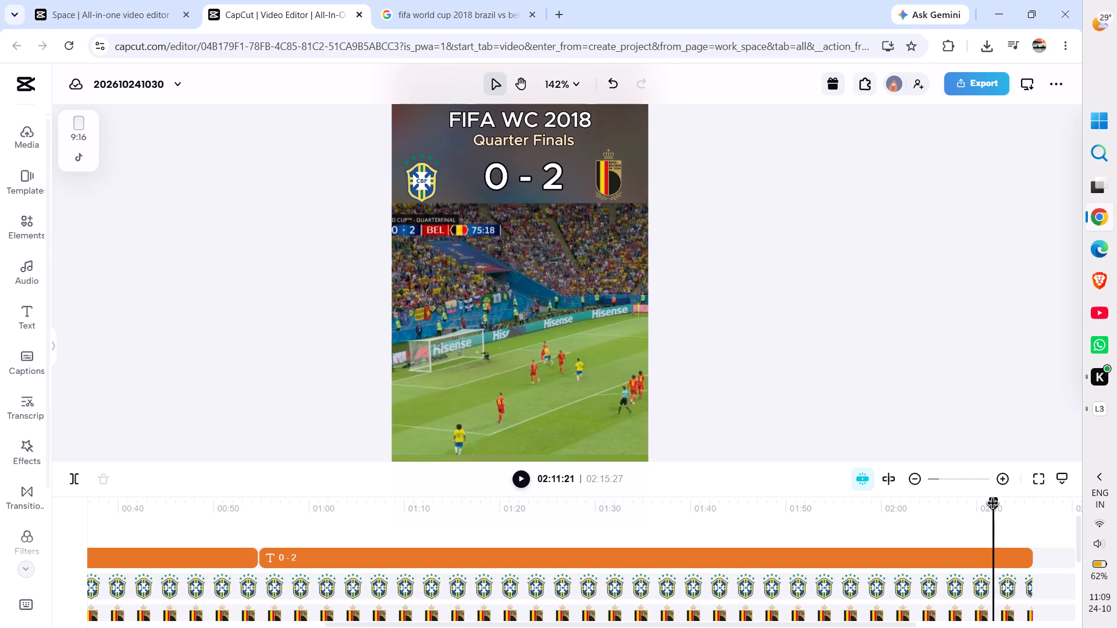
pyautogui.moveTo(993, 505); pyautogui.dragTo(989, 505)
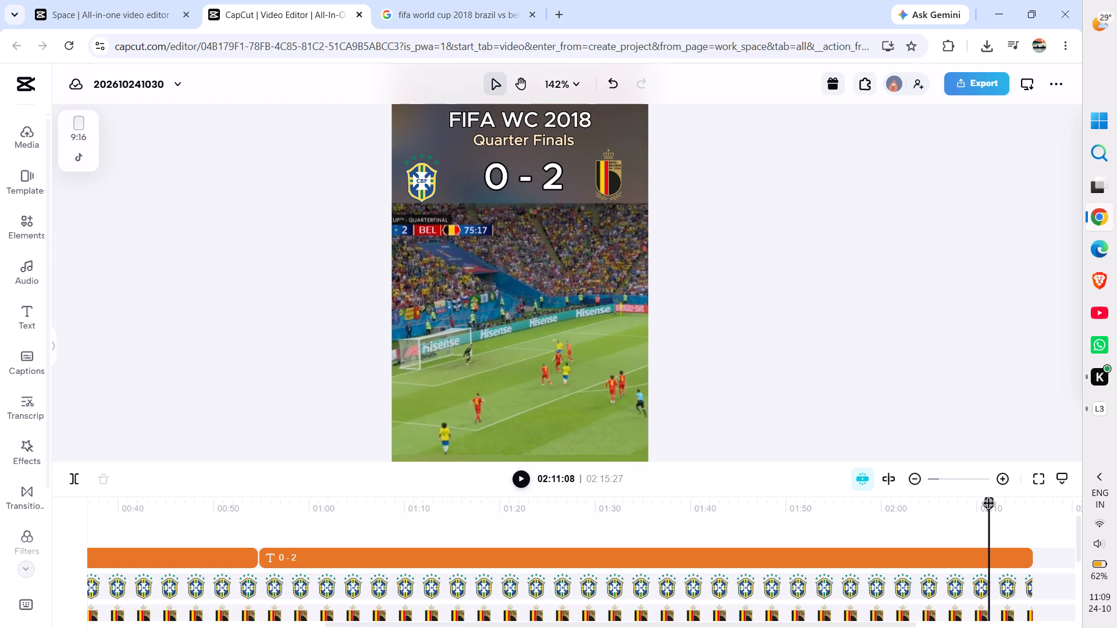
pyautogui.press('space')
pyautogui.press('space')
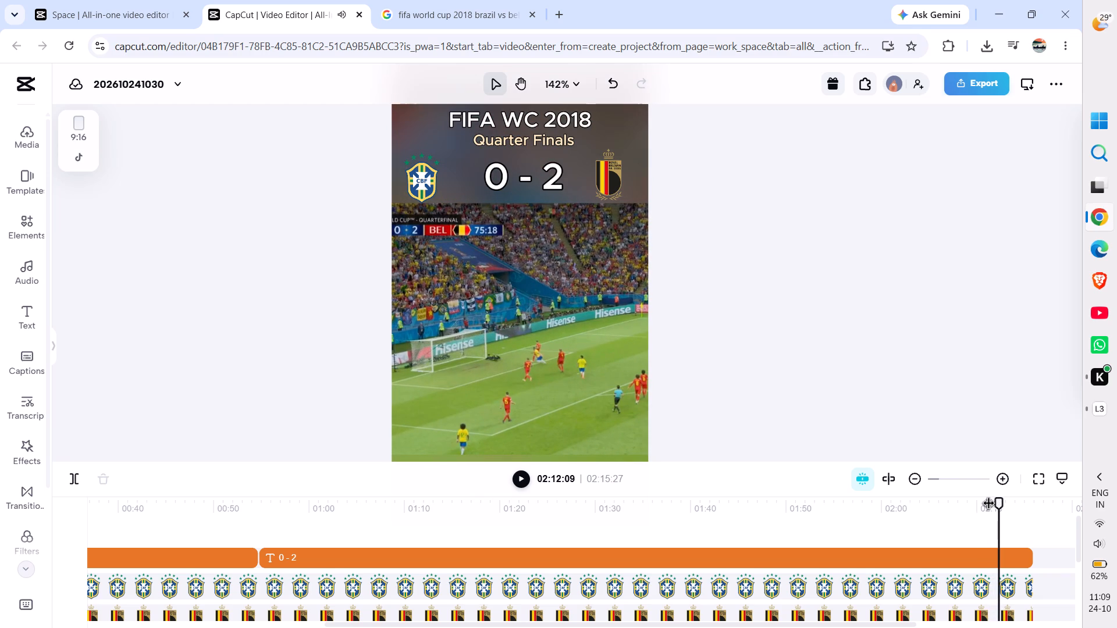
pyautogui.click(998, 559)
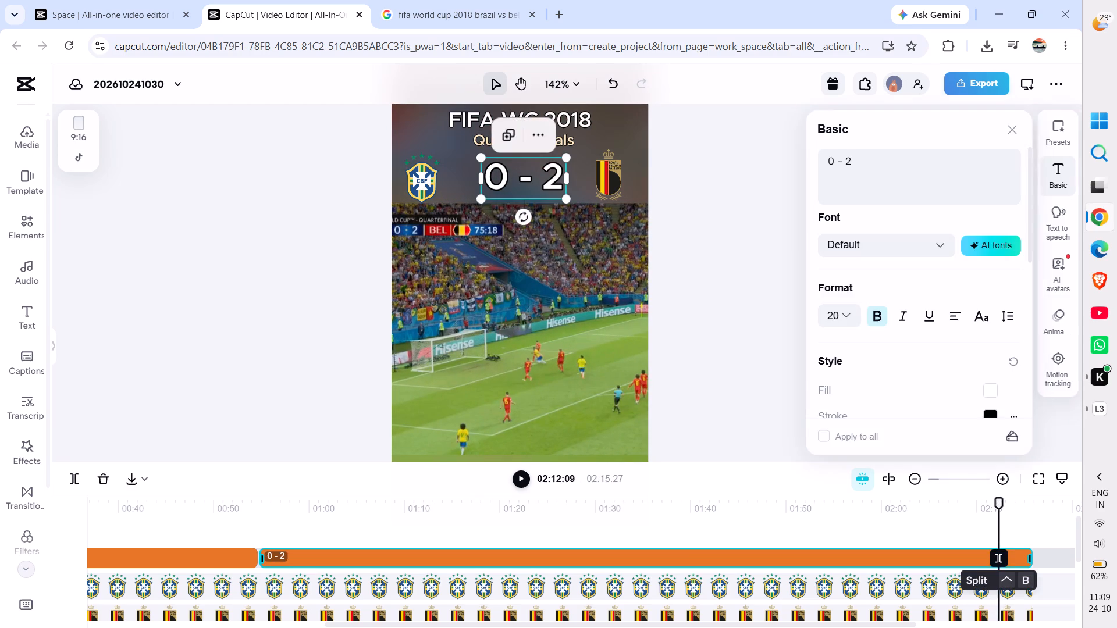
# Change the text of the last split title segment to 1 - 2.
pyautogui.click(1014, 559)
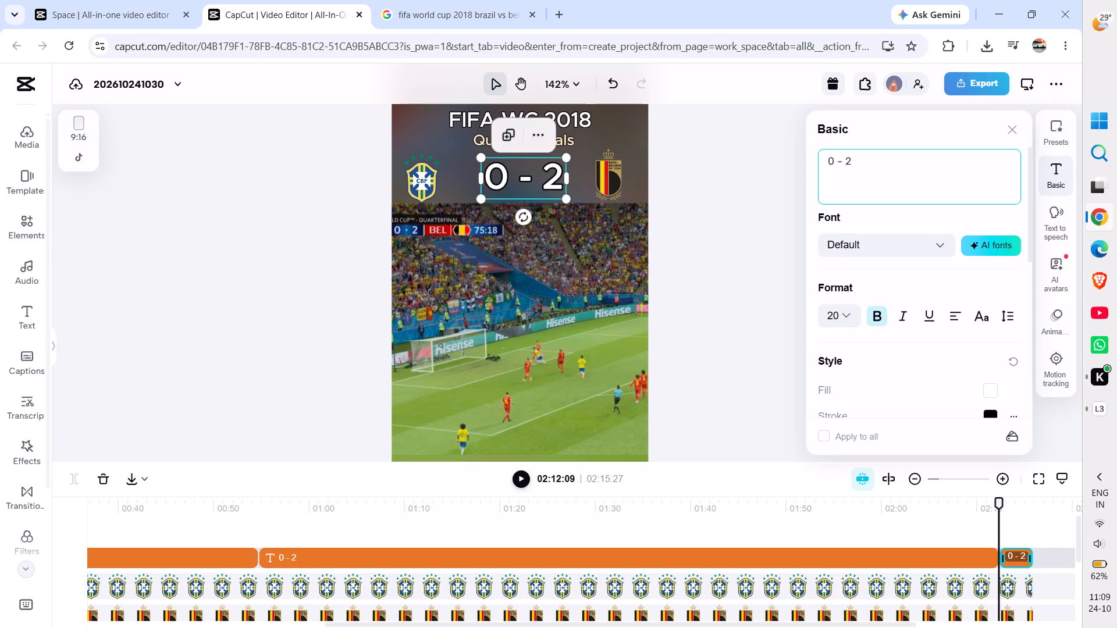
pyautogui.click(831, 162)
pyautogui.press('BackSpace')
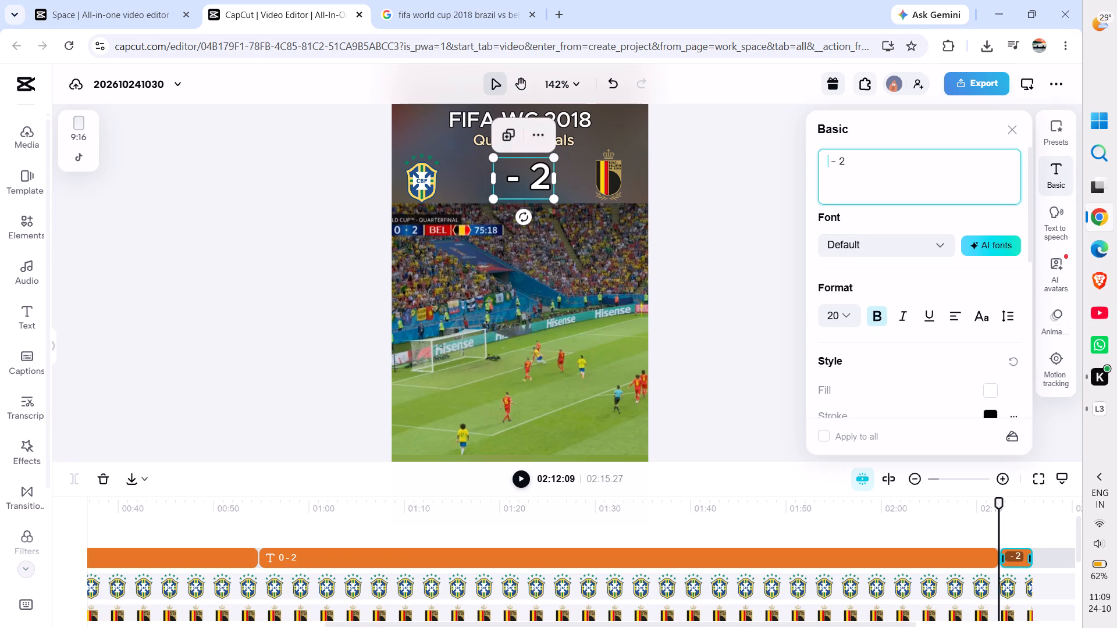
pyautogui.press('1')
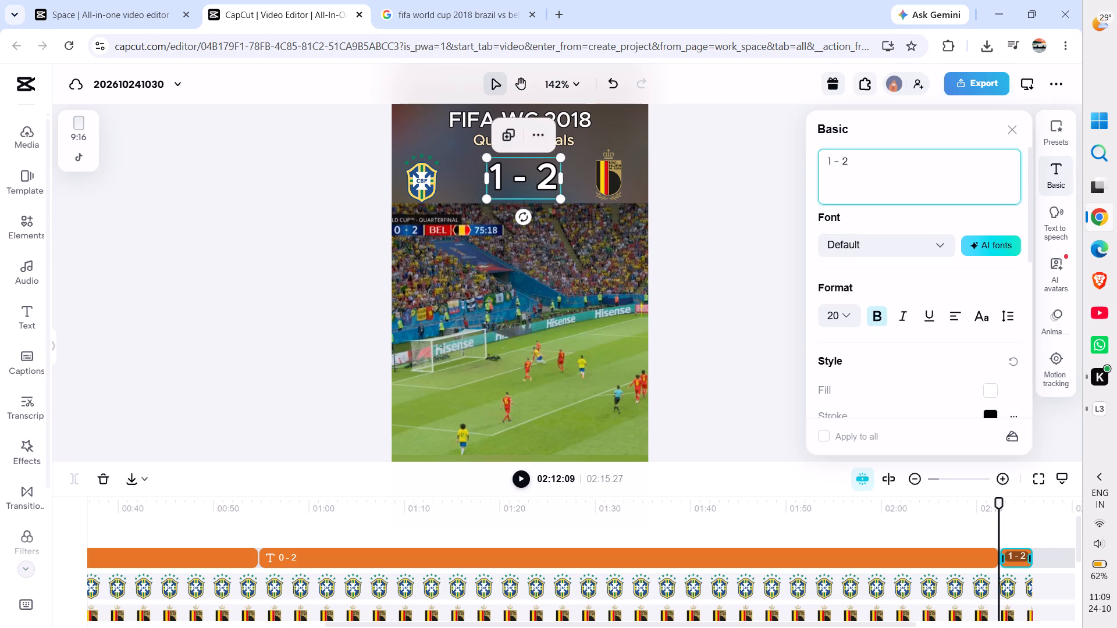
pyautogui.click(702, 209)
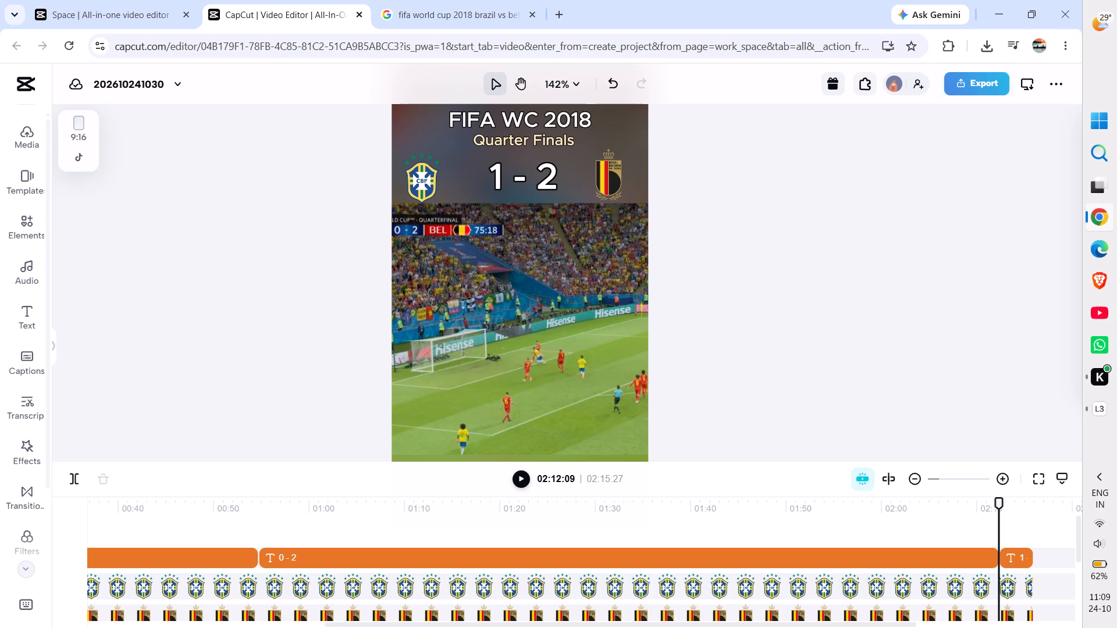
# Play back the ending from 02:12:09 to check the 1 - 2 title against the footage.
pyautogui.press('space')
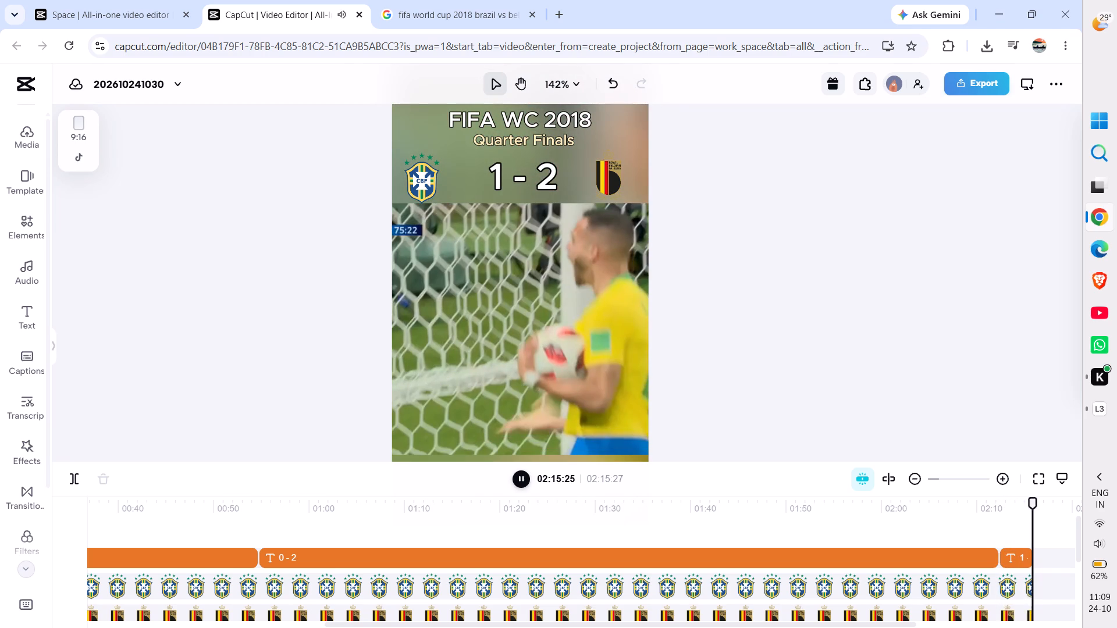
pyautogui.press('space')
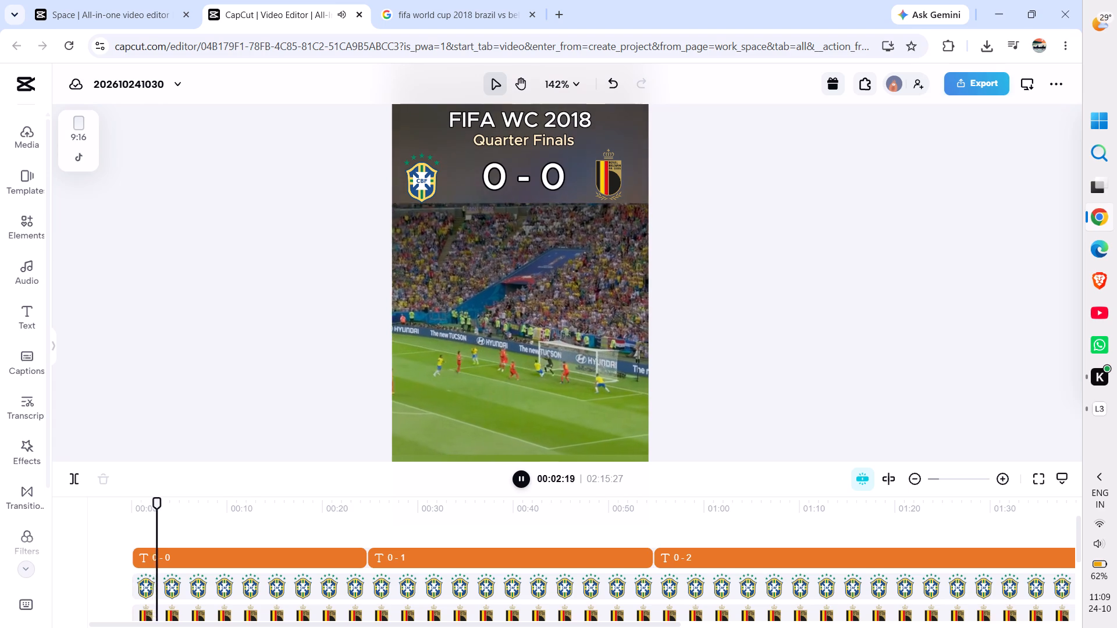
pyautogui.press('space')
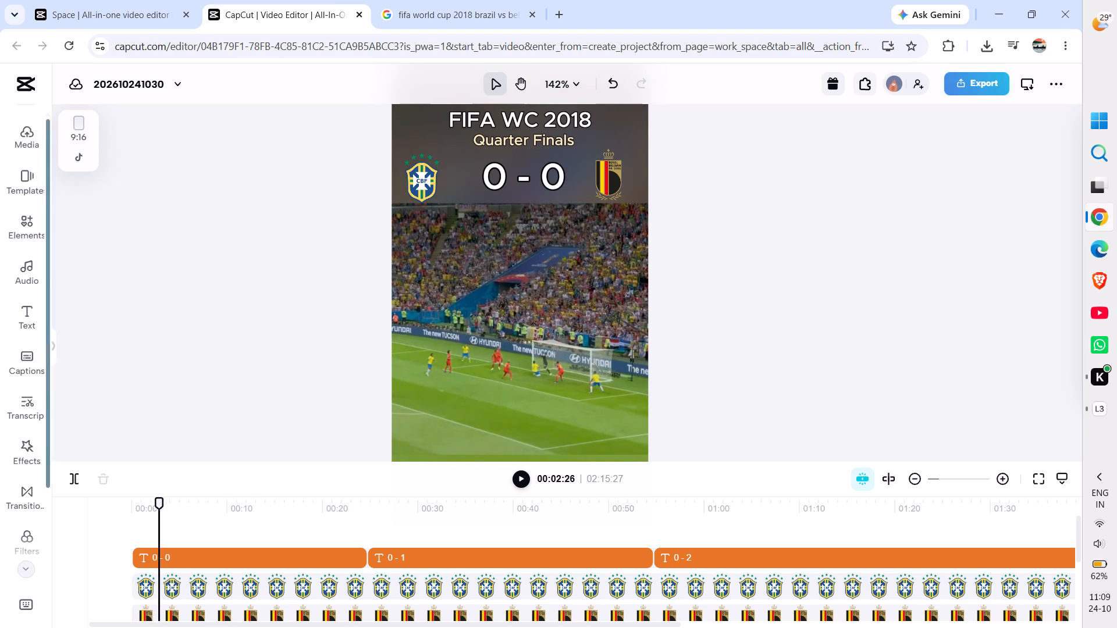
# Add a body text title at 00:02:26 and clear its placeholder text.
pyautogui.click(31, 311)
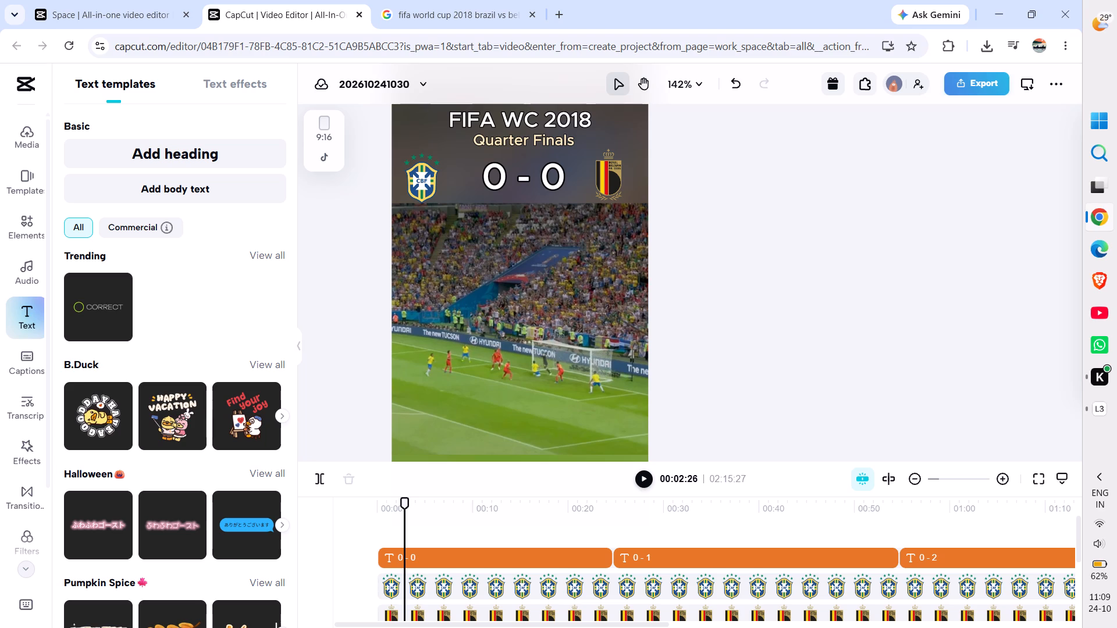
pyautogui.click(158, 195)
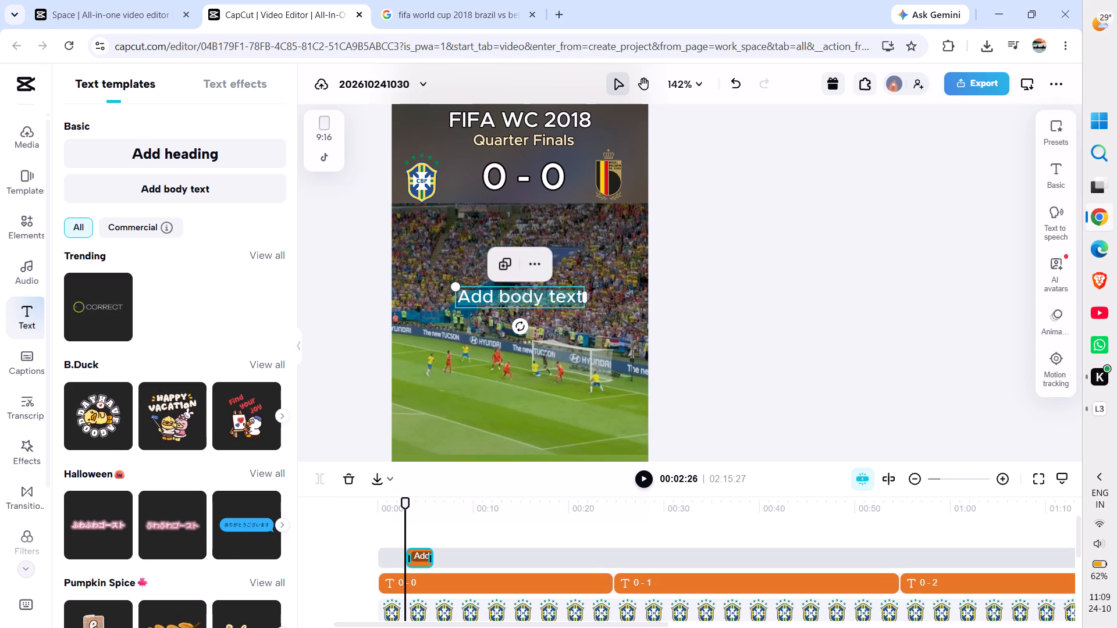
pyautogui.click(1048, 177)
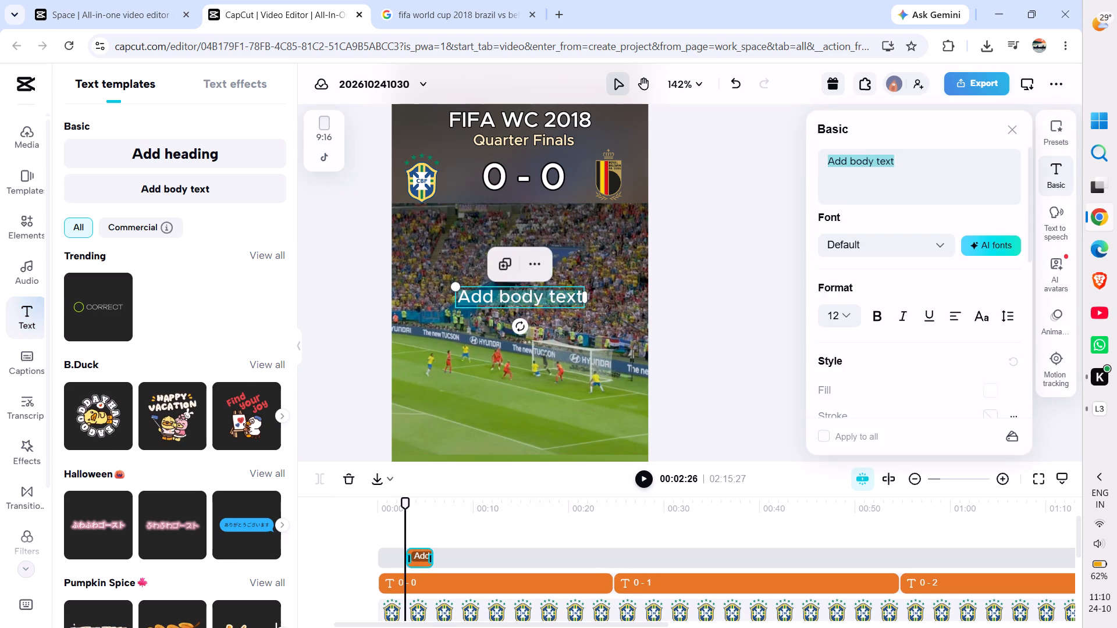
pyautogui.click(916, 180)
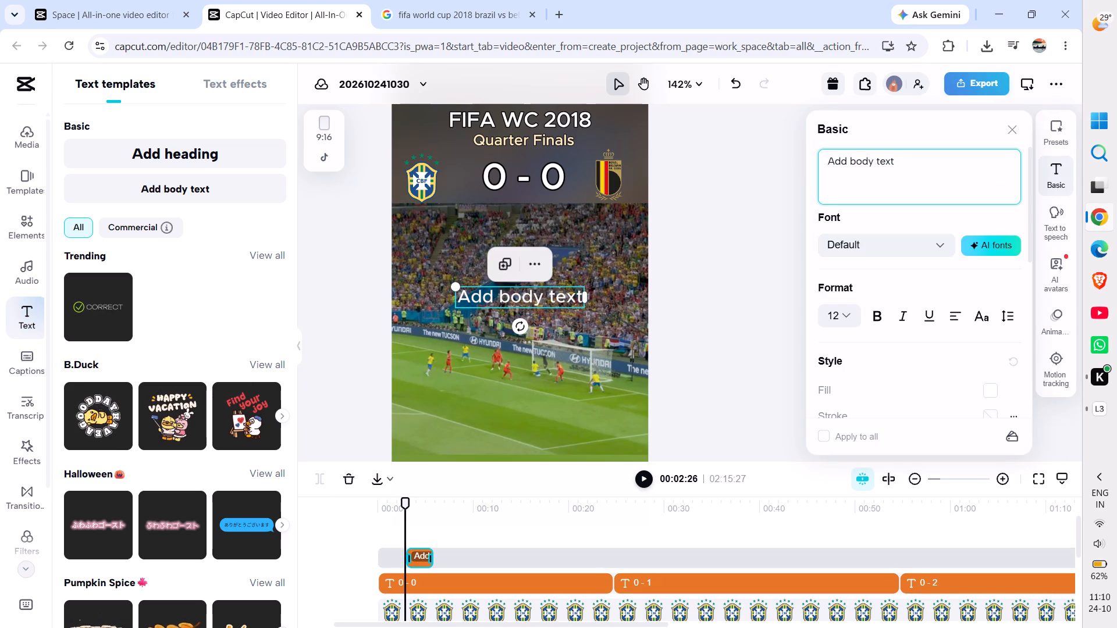
pyautogui.press('BackSpace')
pyautogui.press('BackSpace')
pyautogui.press('BackSpace')
pyautogui.press('BackSpace')
pyautogui.press('BackSpace')
pyautogui.press('BackSpace')
pyautogui.press('BackSpace')
pyautogui.press('BackSpace')
pyautogui.press('BackSpace')
pyautogui.press('BackSpace')
pyautogui.press('BackSpace')
pyautogui.press('BackSpace')
pyautogui.press('BackSpace')
pyautogui.press('BackSpace')
pyautogui.press('BackSpace')
pyautogui.press('BackSpace')
pyautogui.press('BackSpace')
pyautogui.press('BackSpace')
pyautogui.press('BackSpace')
pyautogui.press('BackSpace')
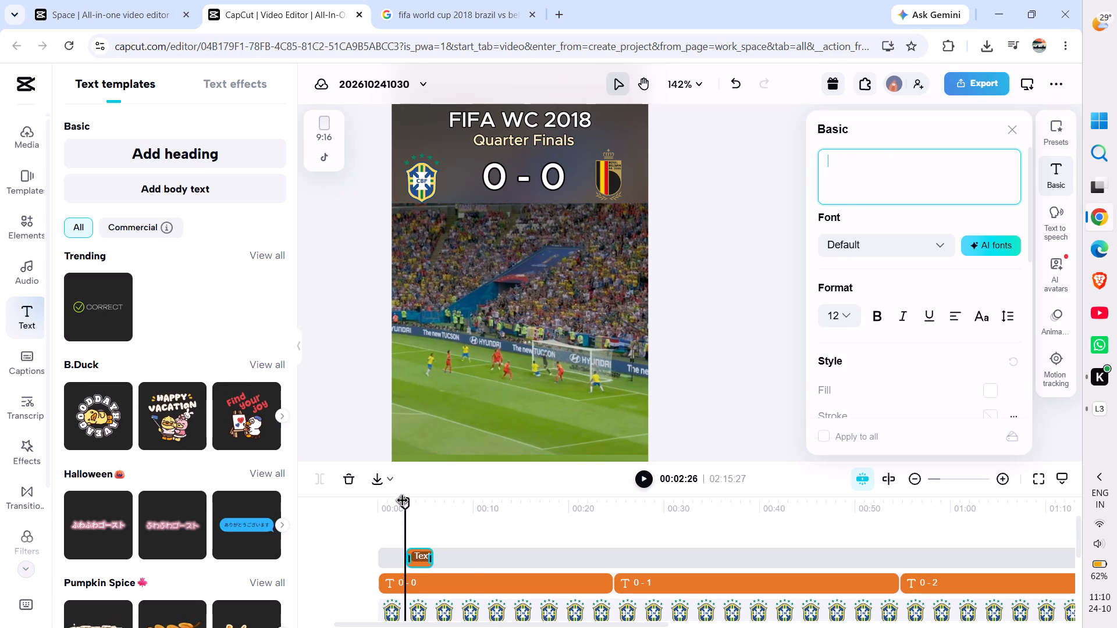
# Move the empty text clip to 00:24:20 so that it starts together with the 0 - 1 score title.
pyautogui.moveTo(403, 502); pyautogui.dragTo(613, 530)
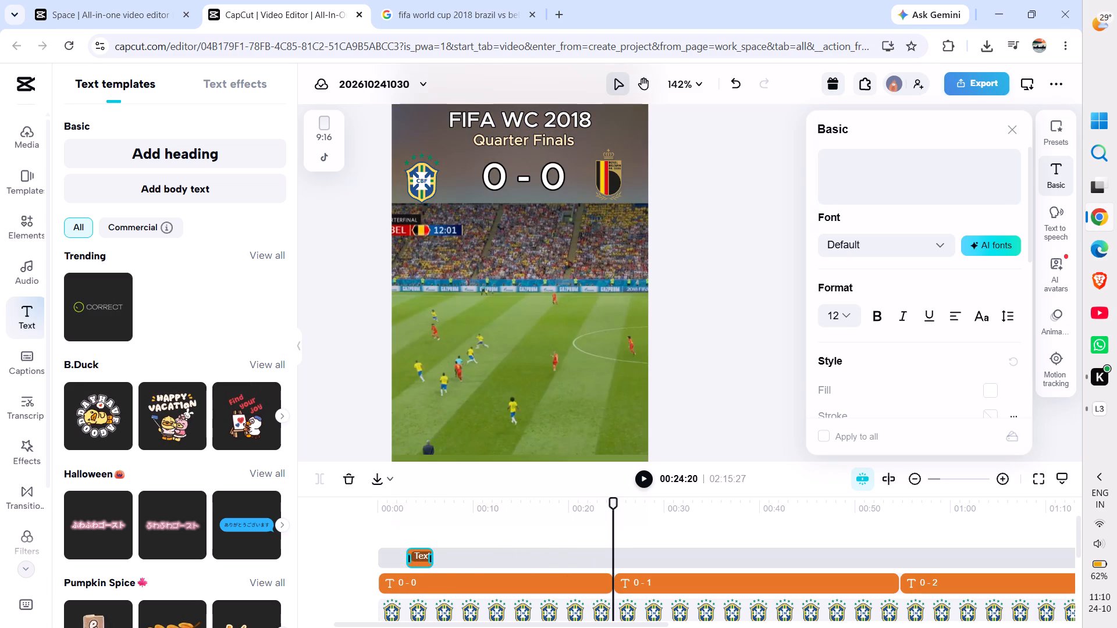
pyautogui.hotkey('ctrl', '/')
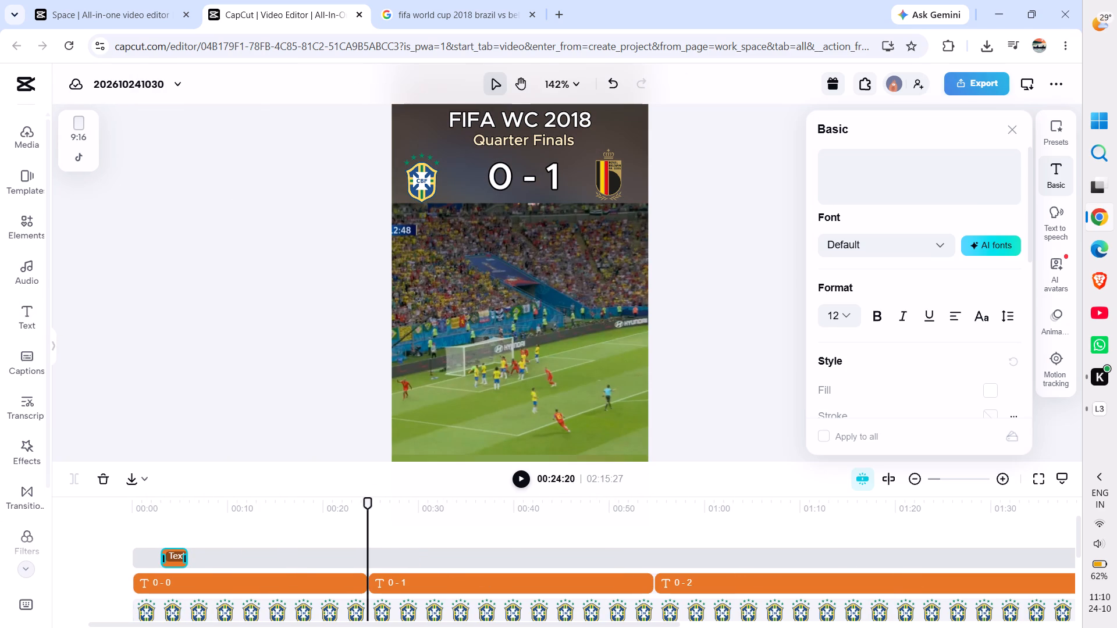
pyautogui.moveTo(175, 554); pyautogui.dragTo(383, 558)
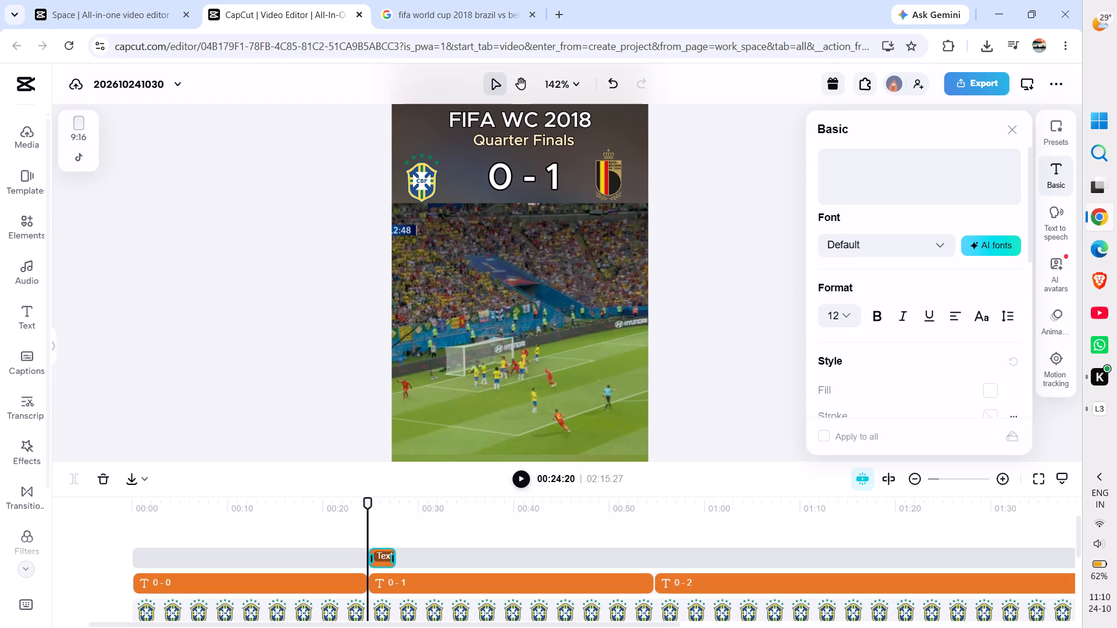
pyautogui.click(377, 558)
pyautogui.click(303, 353)
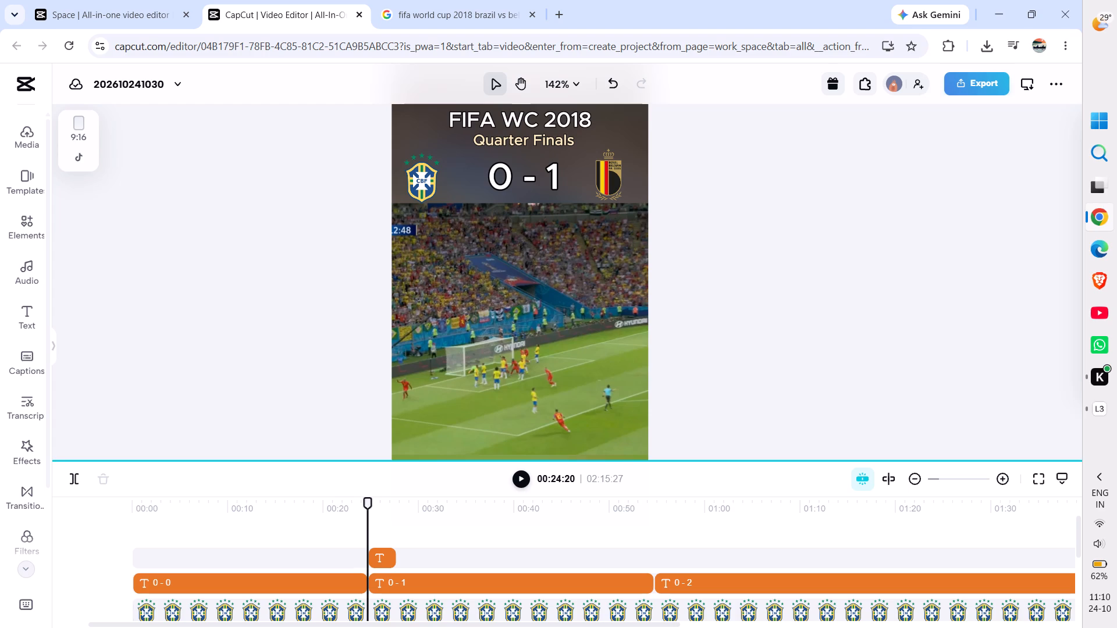
# Switch to the Google match page and copy the name Fernando Luiz Rosa from the Brazil number 17 player card.
pyautogui.click(382, 558)
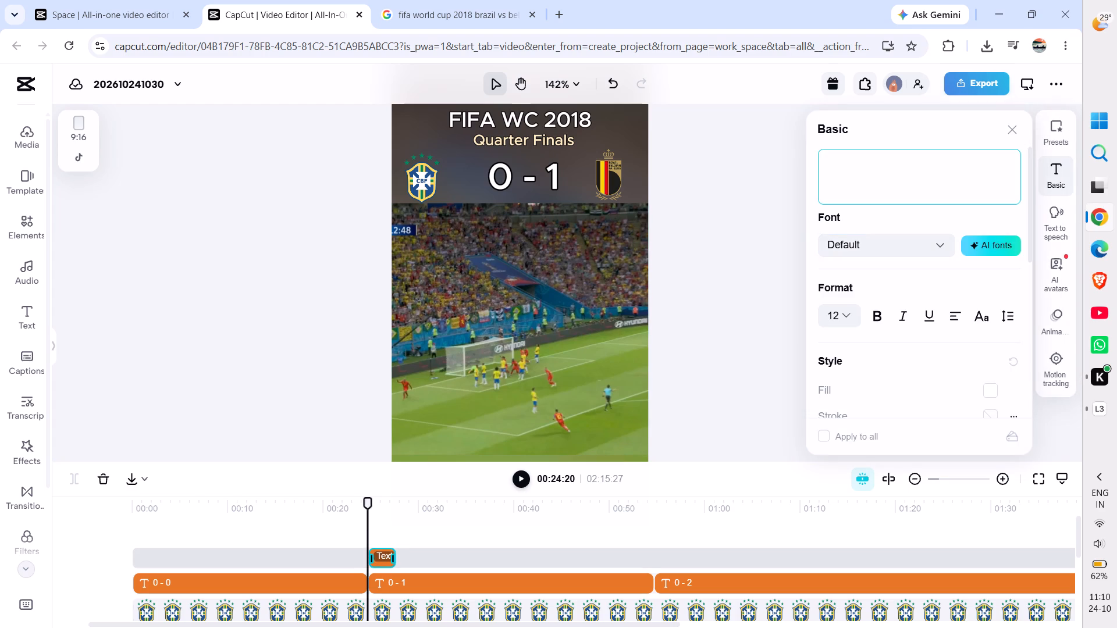
pyautogui.click(853, 180)
pyautogui.click(471, 0)
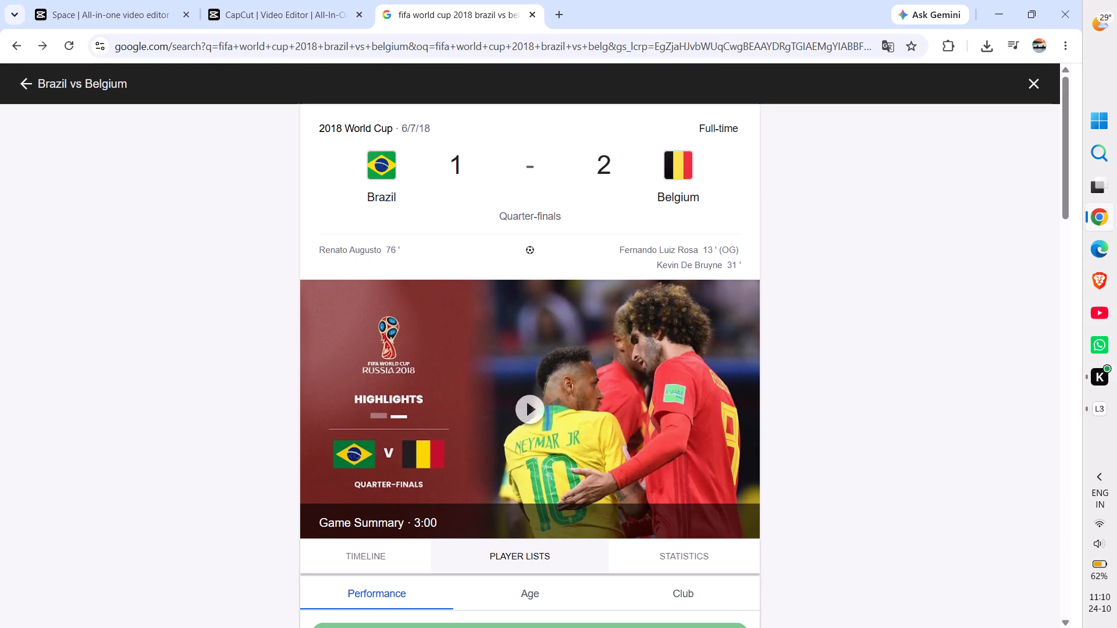
pyautogui.moveTo(613, 253); pyautogui.dragTo(601, 247)
pyautogui.scroll(-4, 601, 247)
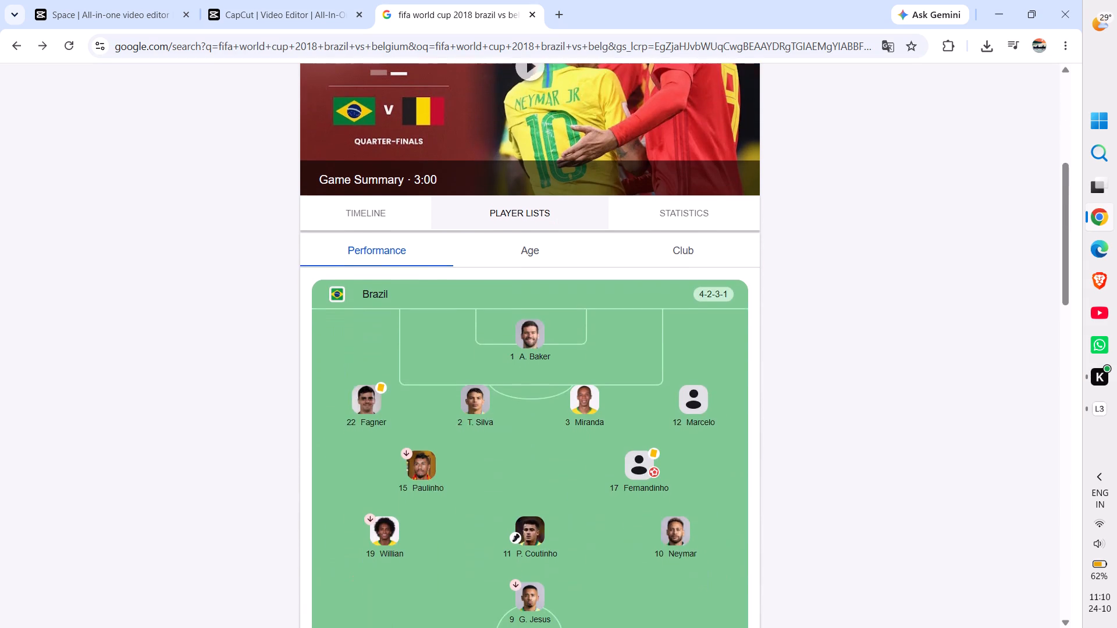
pyautogui.scroll(-2, 601, 247)
pyautogui.click(649, 330)
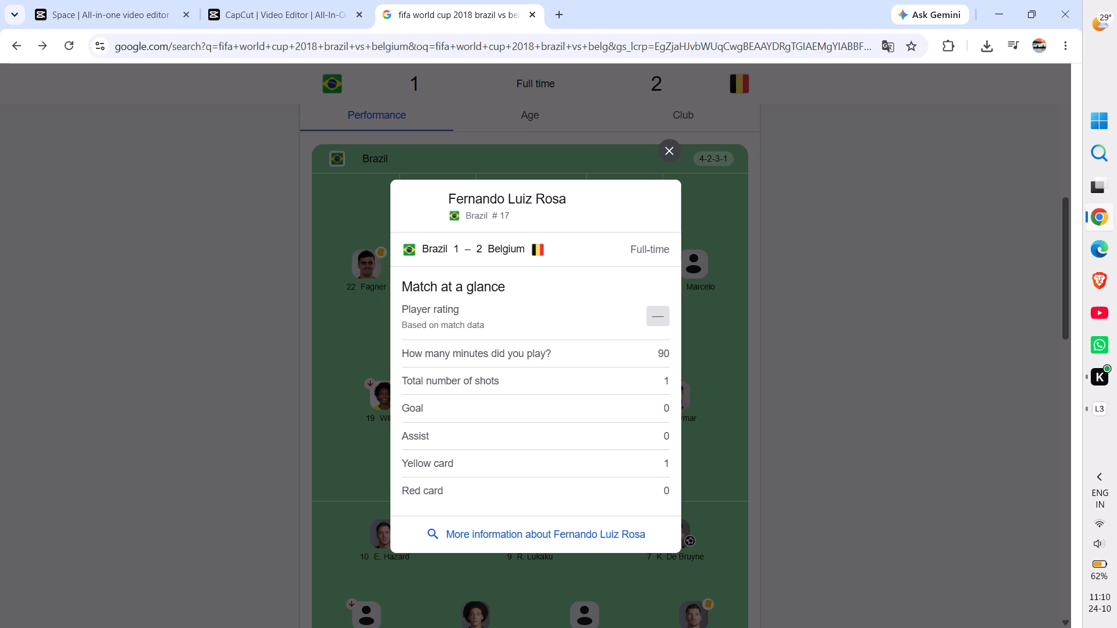
pyautogui.moveTo(447, 199); pyautogui.dragTo(497, 199)
pyautogui.moveTo(497, 199); pyautogui.dragTo(595, 202)
pyautogui.hotkey('ctrl', 'c')
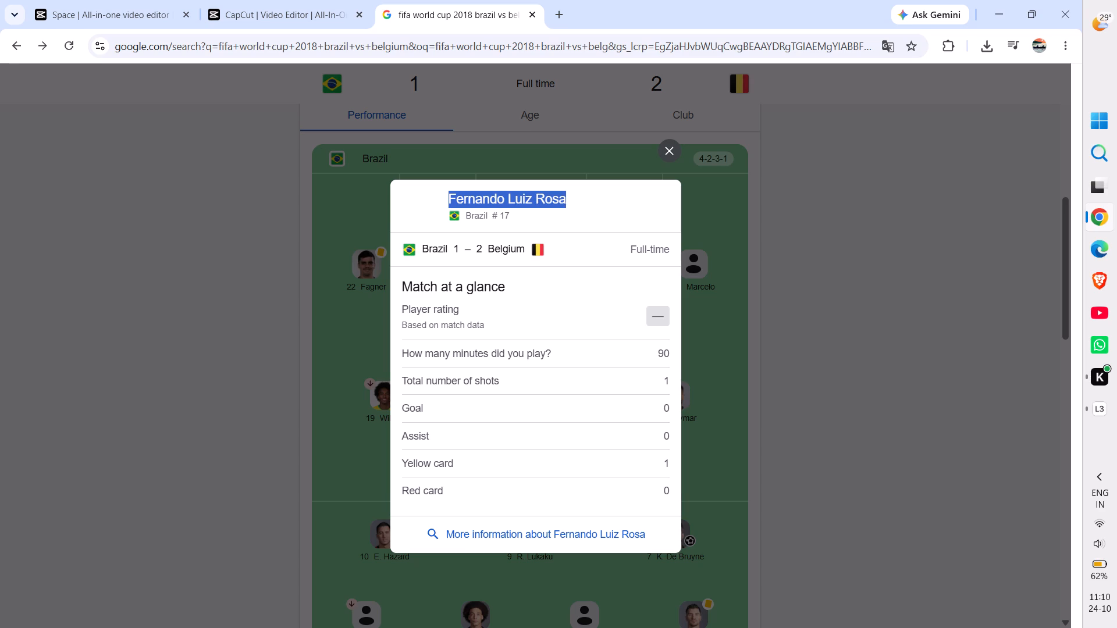
pyautogui.click(887, 234)
# Return to the CapCut project and paste the copied player name into the empty text title.
pyautogui.scroll(3, 887, 234)
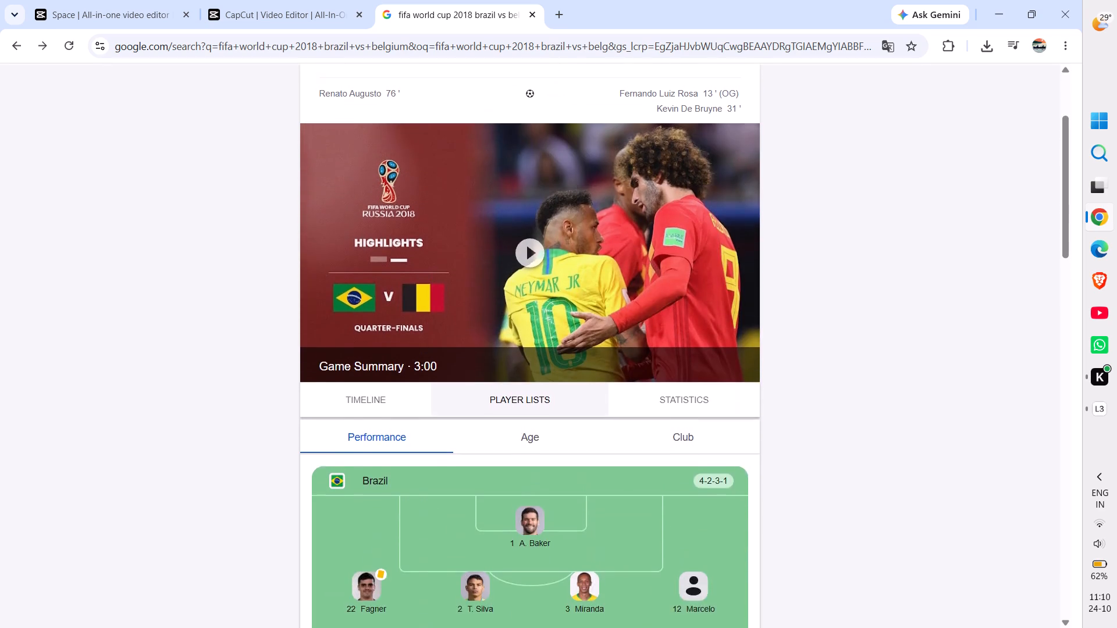
pyautogui.scroll(3, 887, 234)
pyautogui.click(288, 0)
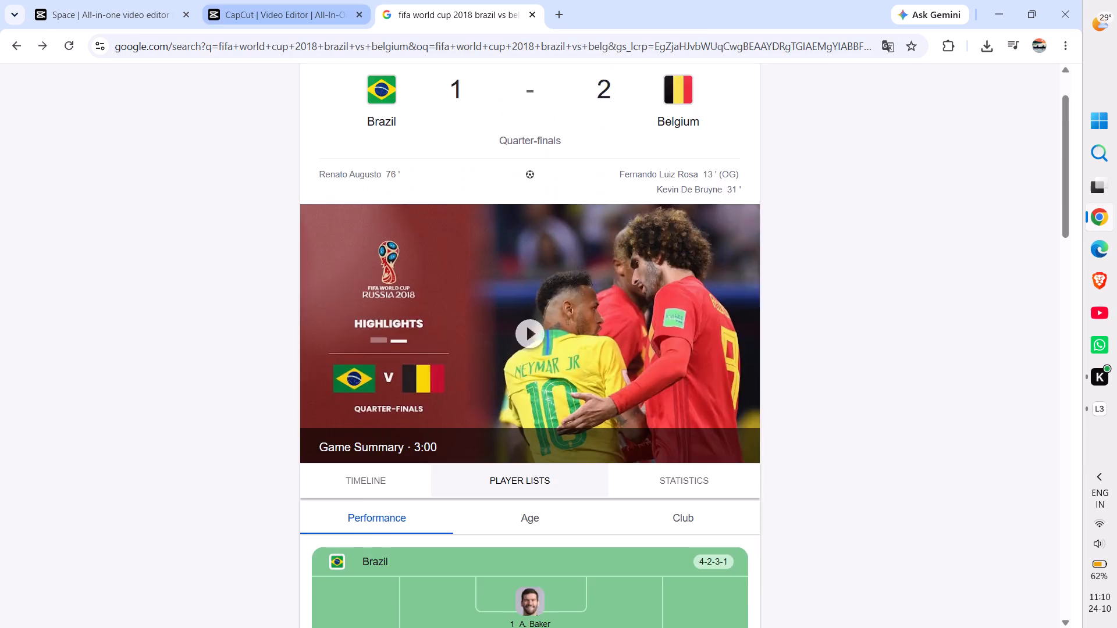
pyautogui.hotkey('ctrl', 'v')
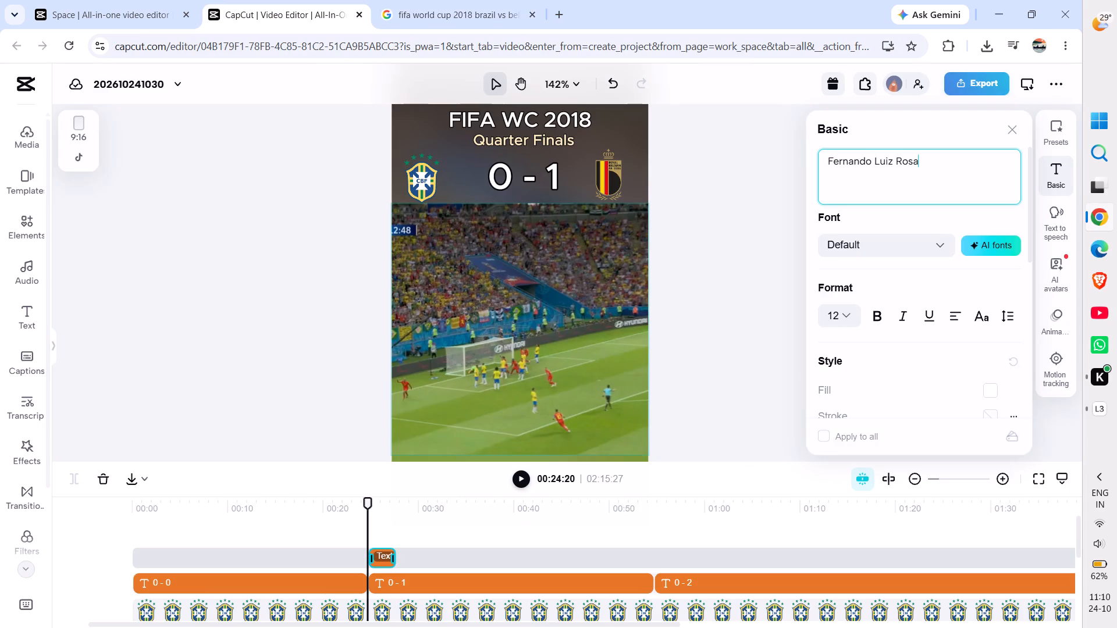
# Shorten the first two names in the scorer title to initials so it reads F. L. Rosa.
pyautogui.click(874, 163)
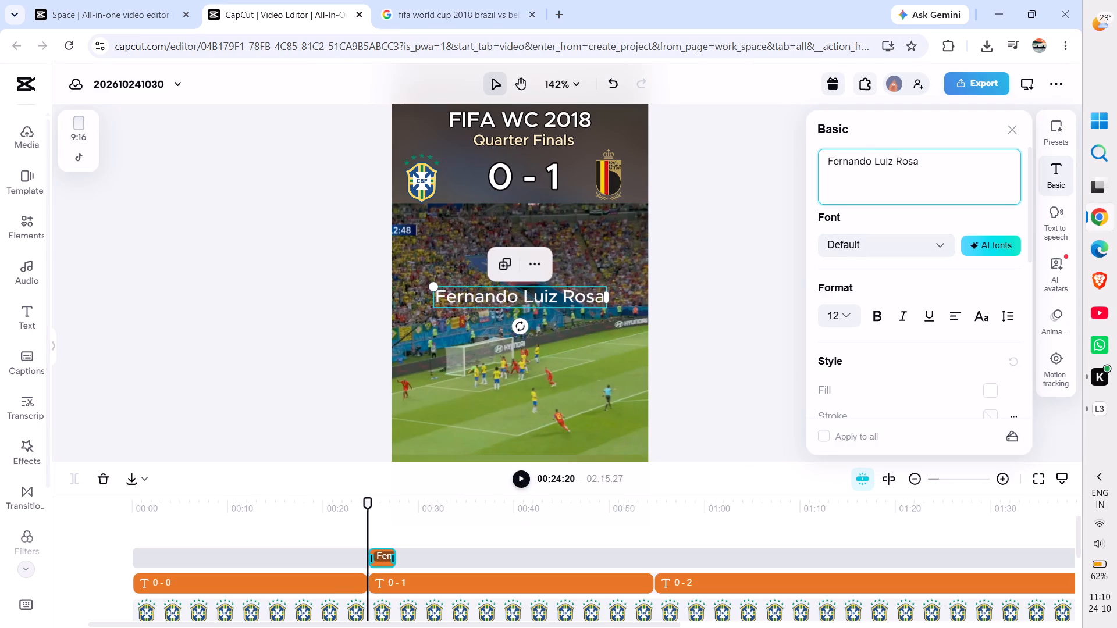
pyautogui.press('BackSpace')
pyautogui.press('BackSpace')
pyautogui.press('BackSpace')
pyautogui.press('BackSpace')
pyautogui.press('BackSpace')
pyautogui.press('BackSpace')
pyautogui.press('BackSpace')
pyautogui.press('BackSpace')
pyautogui.press('.')
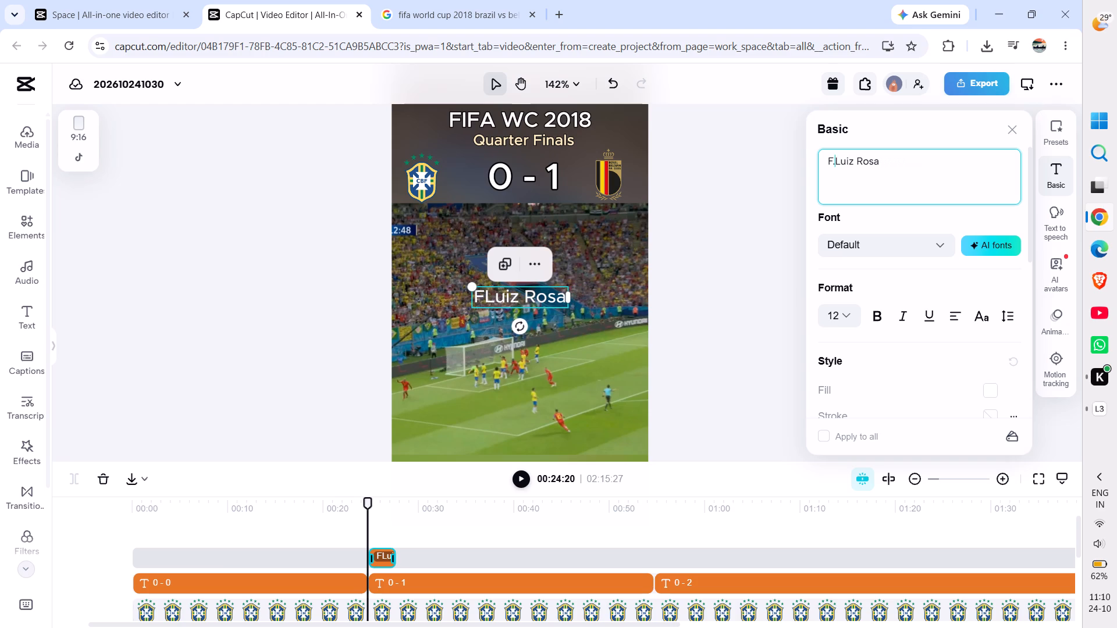
pyautogui.press('space')
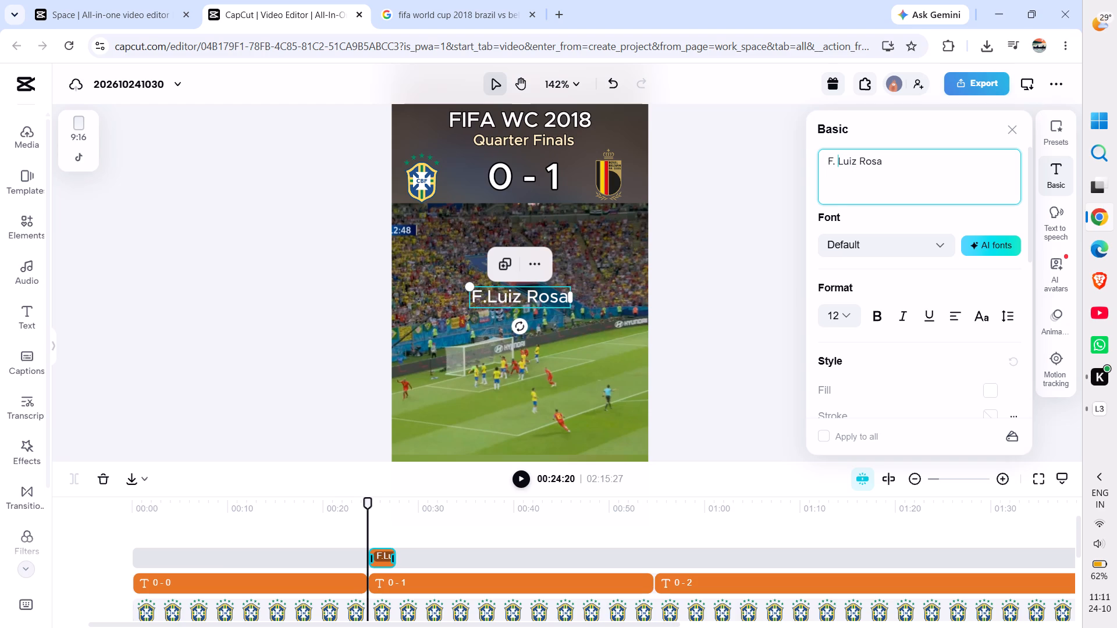
pyautogui.click(856, 160)
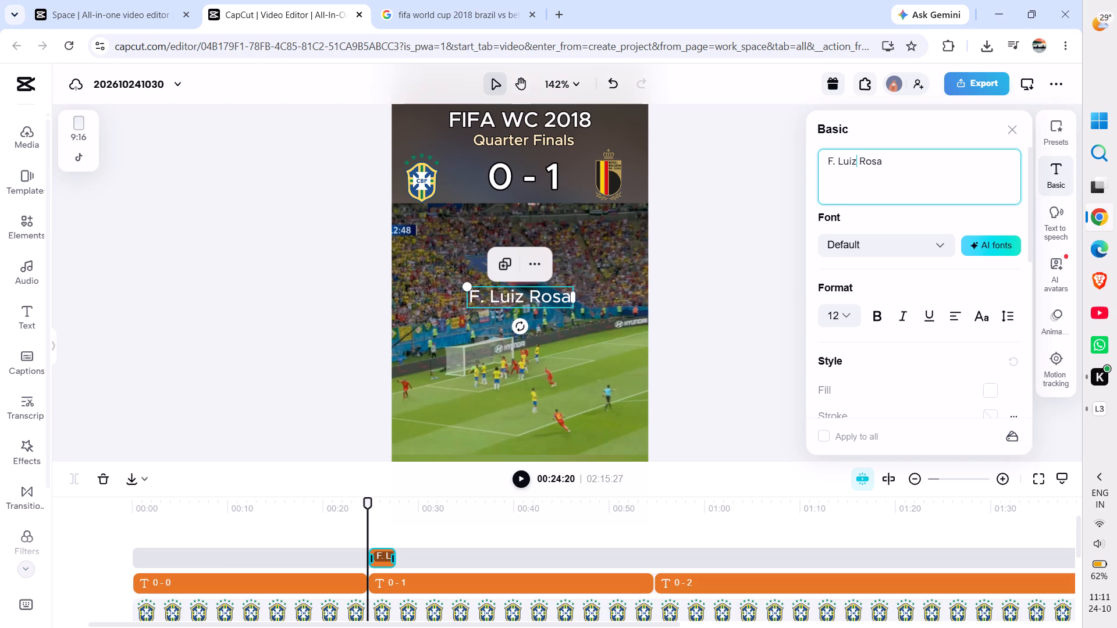
pyautogui.press('BackSpace')
pyautogui.press('BackSpace')
pyautogui.press('BackSpace')
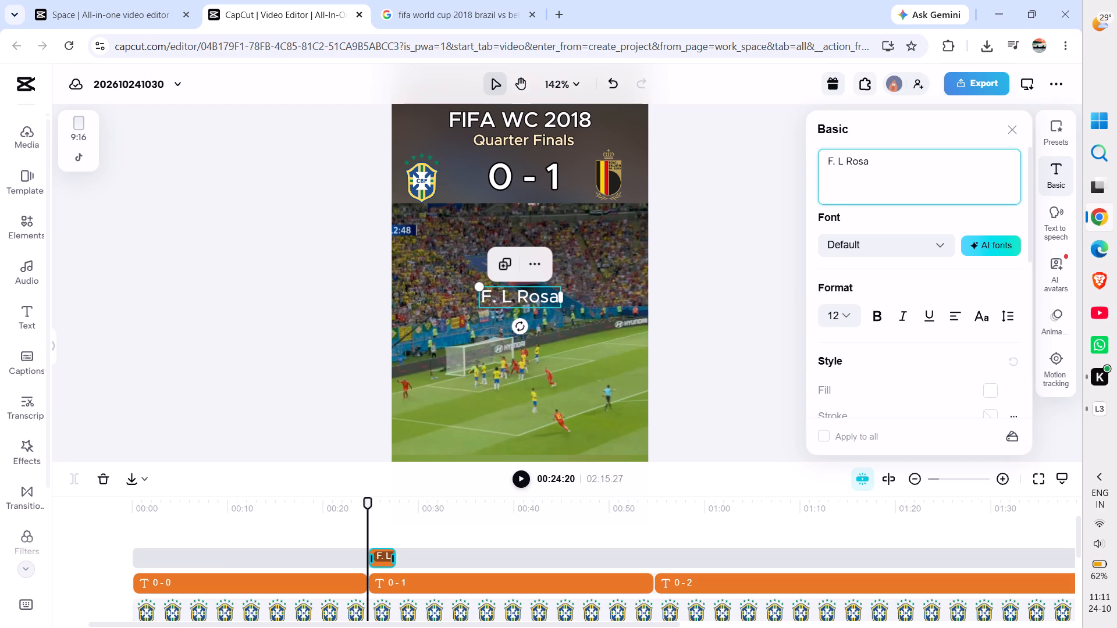
pyautogui.press('.')
pyautogui.press('space')
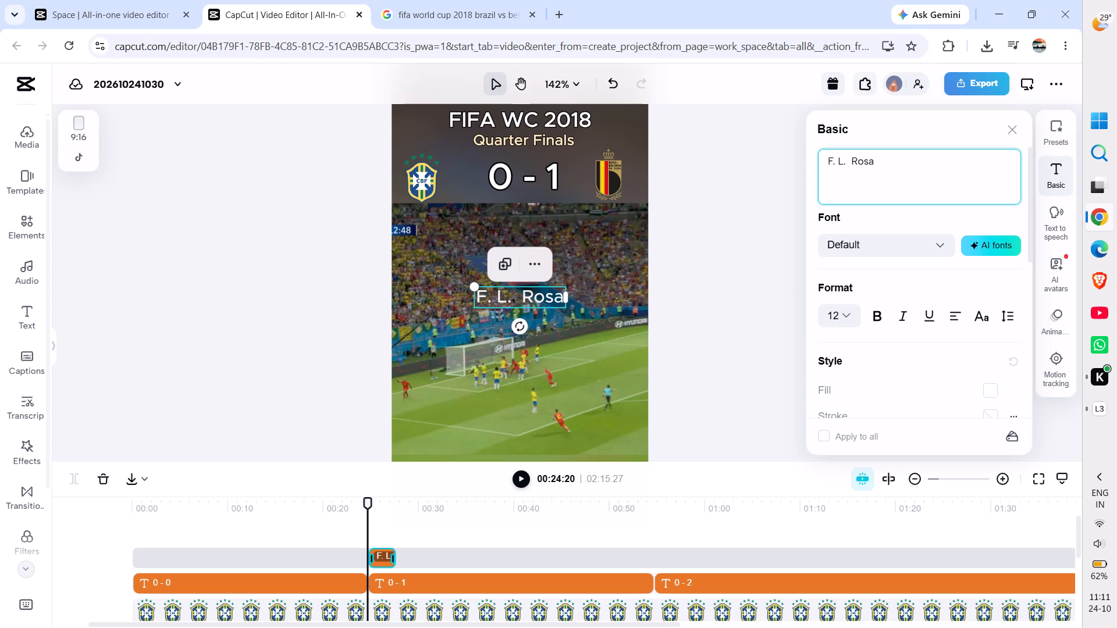
# Append the goal minute 13' after the scorer's name in the title.
pyautogui.click(884, 160)
pyautogui.press('space')
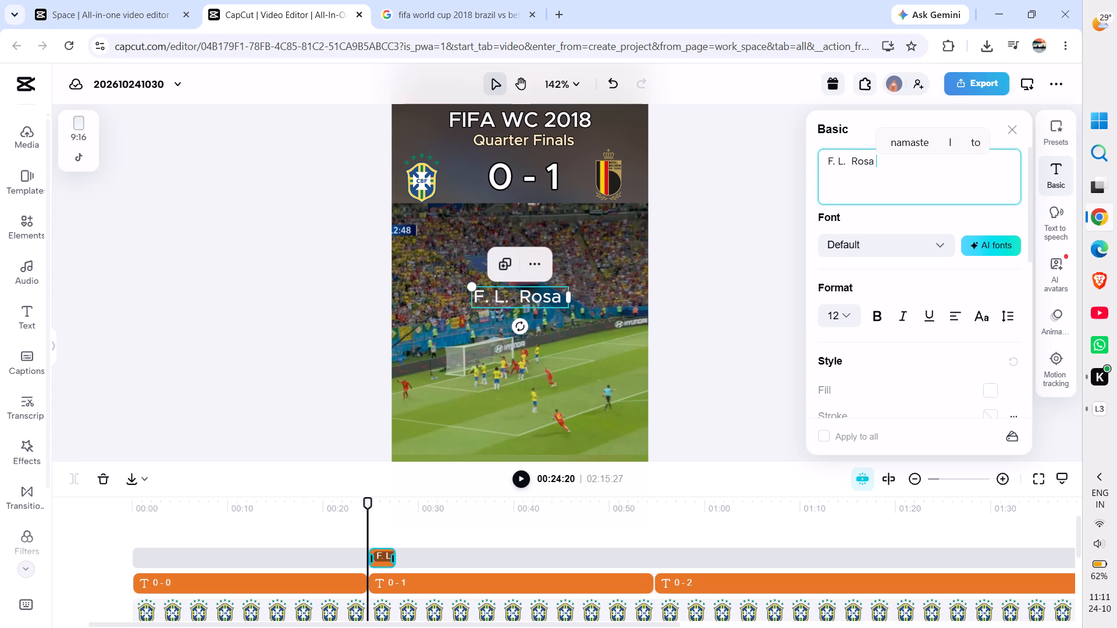
pyautogui.write('13')
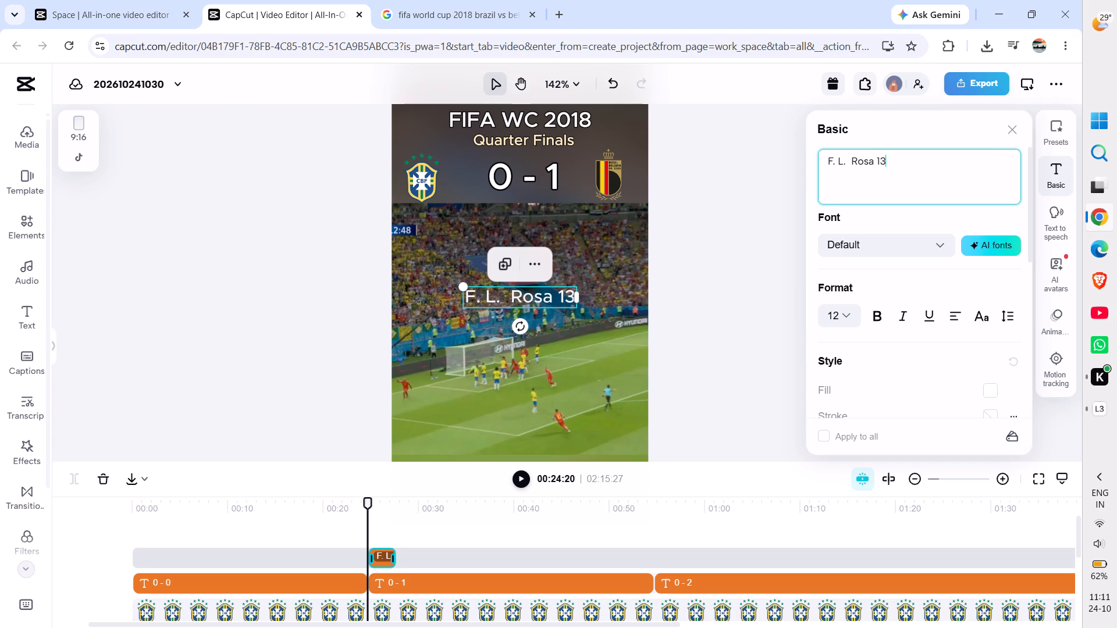
pyautogui.press("'")
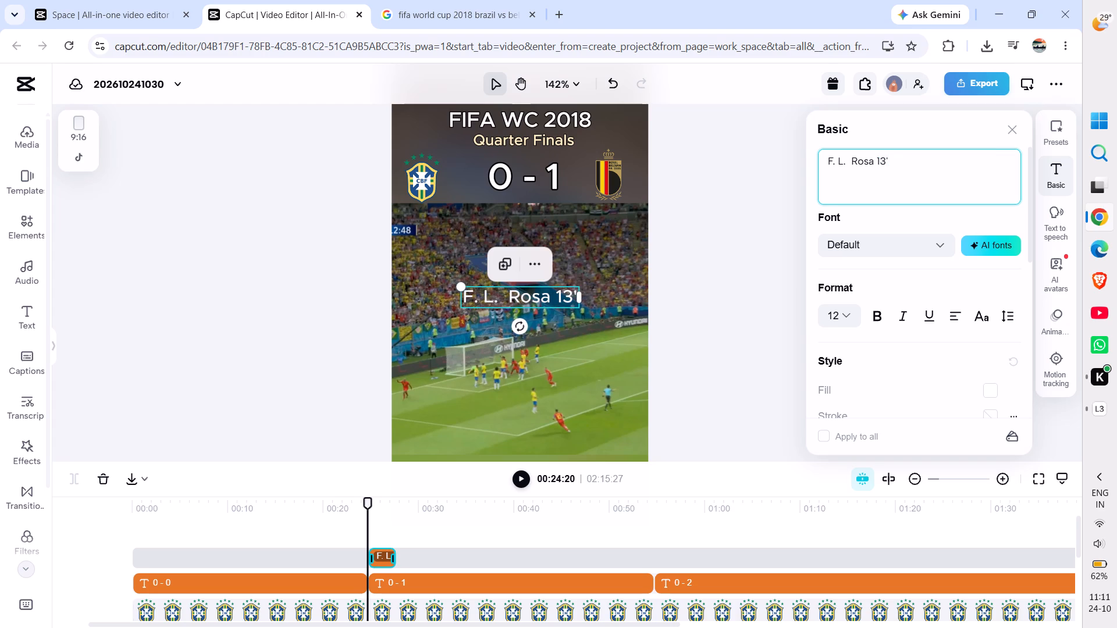
pyautogui.click(1066, 138)
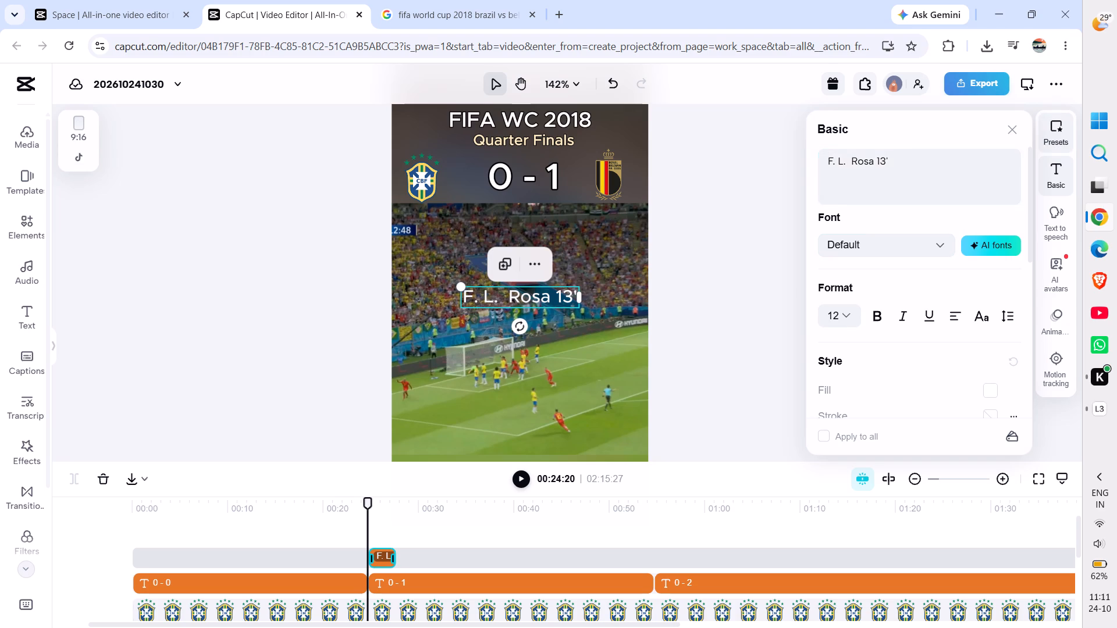
pyautogui.click(883, 398)
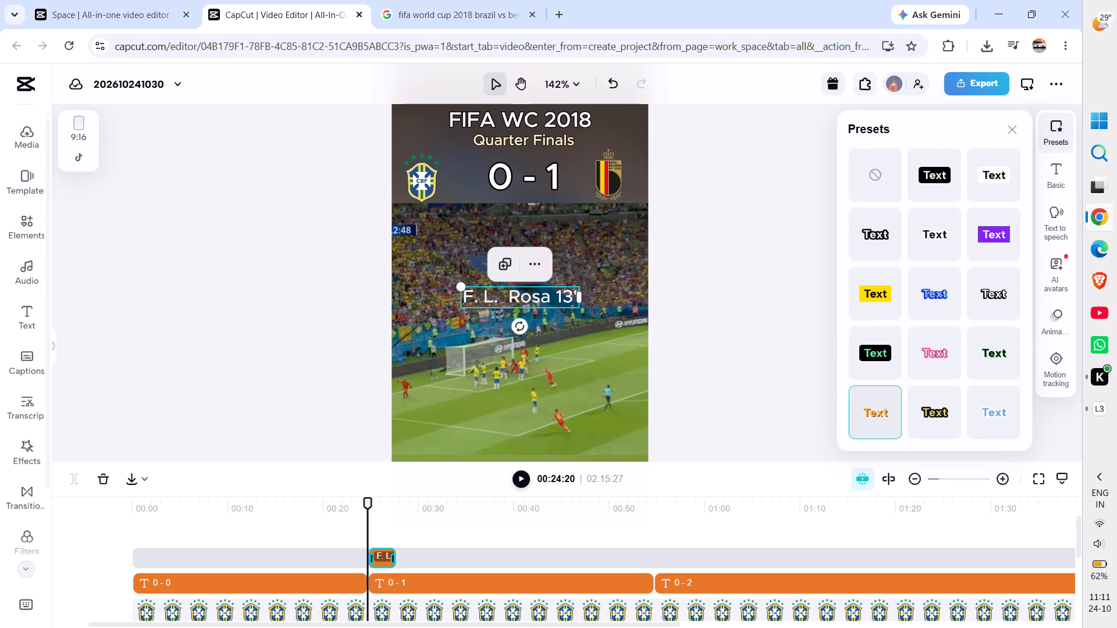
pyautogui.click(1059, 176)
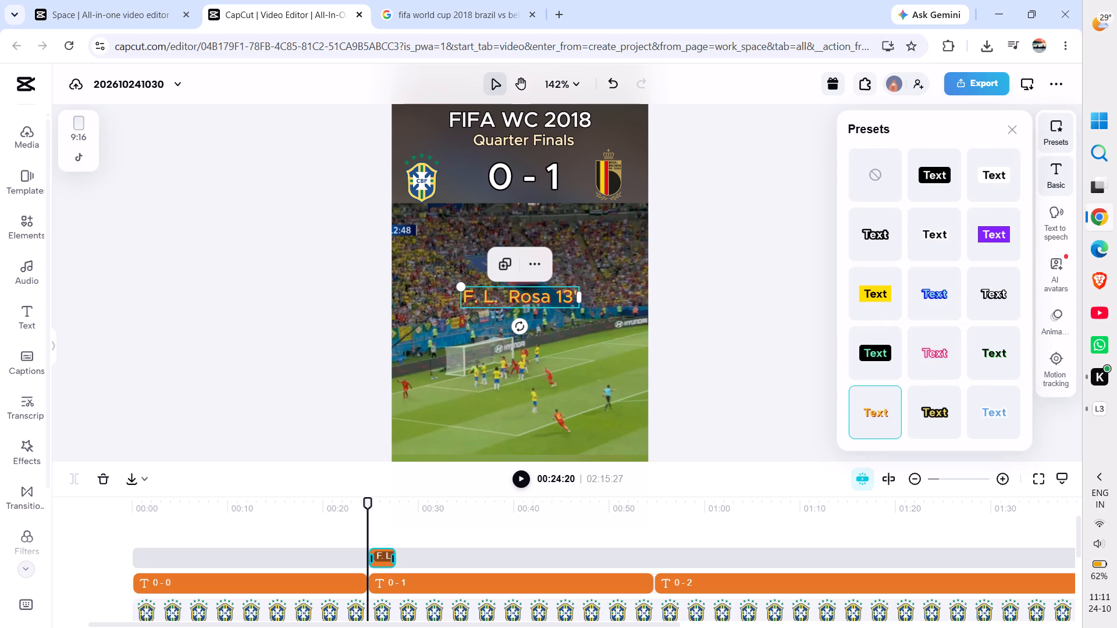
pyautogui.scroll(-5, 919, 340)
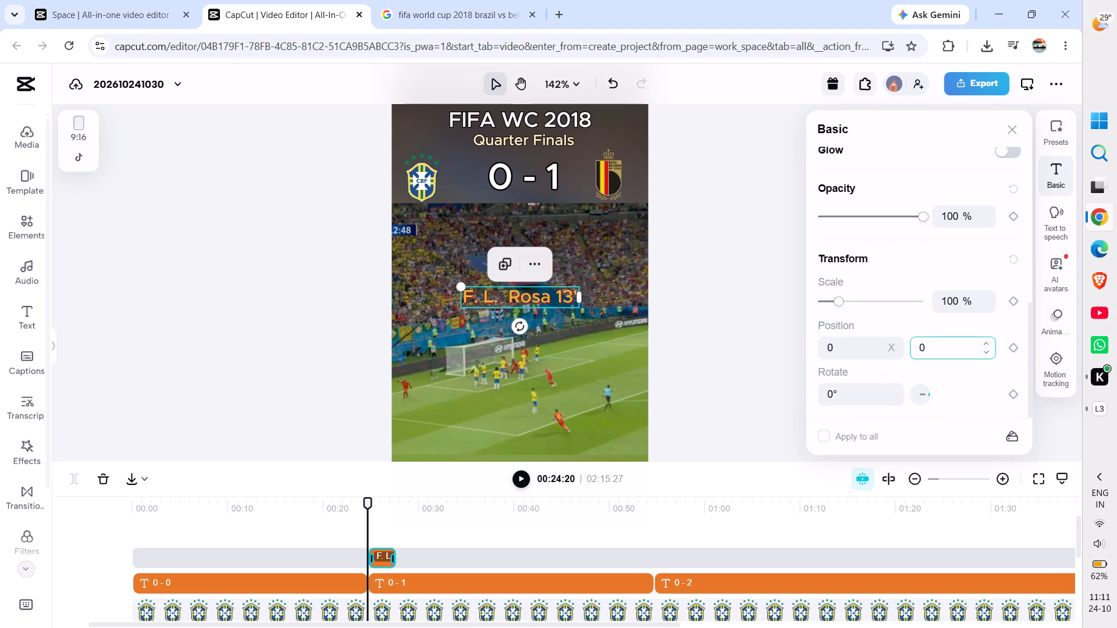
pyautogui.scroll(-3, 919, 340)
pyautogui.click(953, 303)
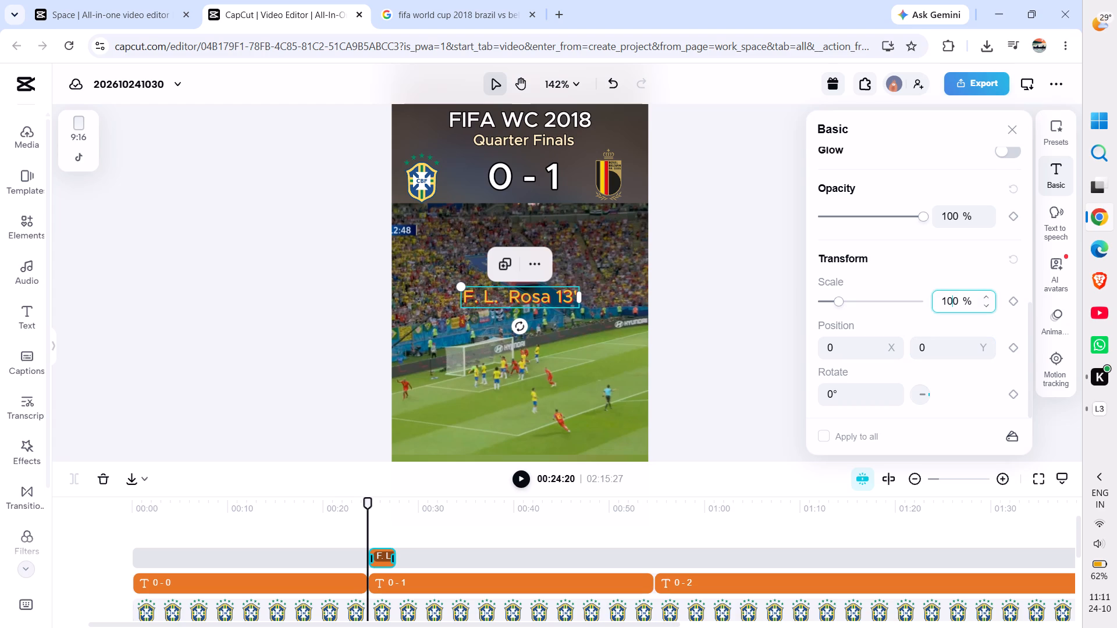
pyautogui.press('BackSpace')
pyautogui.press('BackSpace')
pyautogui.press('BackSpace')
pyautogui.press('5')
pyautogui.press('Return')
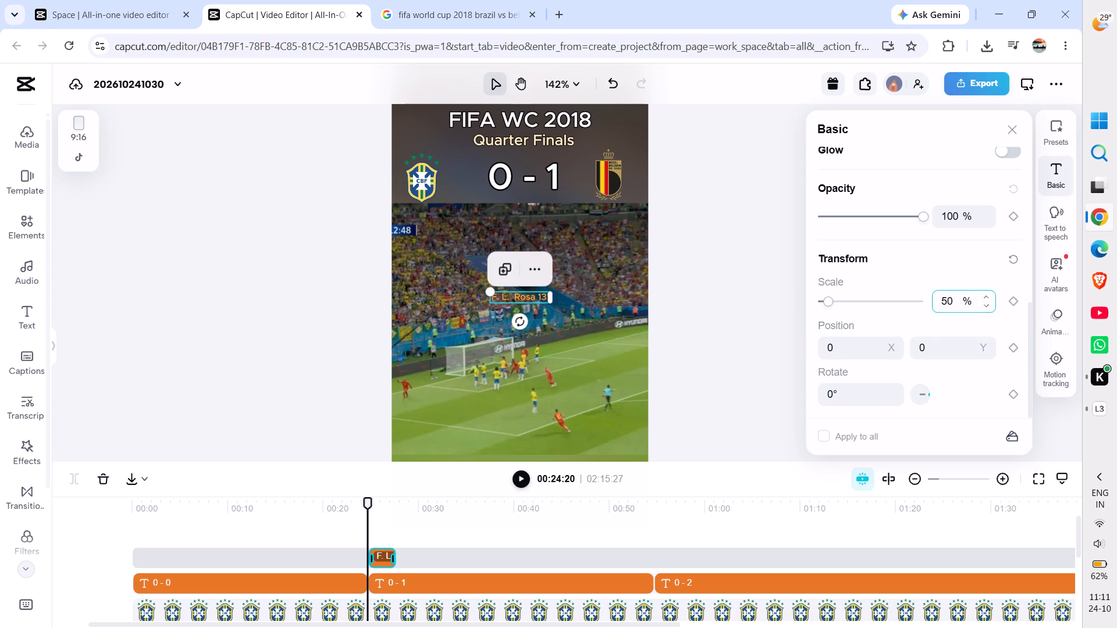
# Set the scale of the F. L. Rosa 13' title to 70%.
pyautogui.click(948, 302)
pyautogui.press('BackSpace')
pyautogui.press('7')
pyautogui.press('Return')
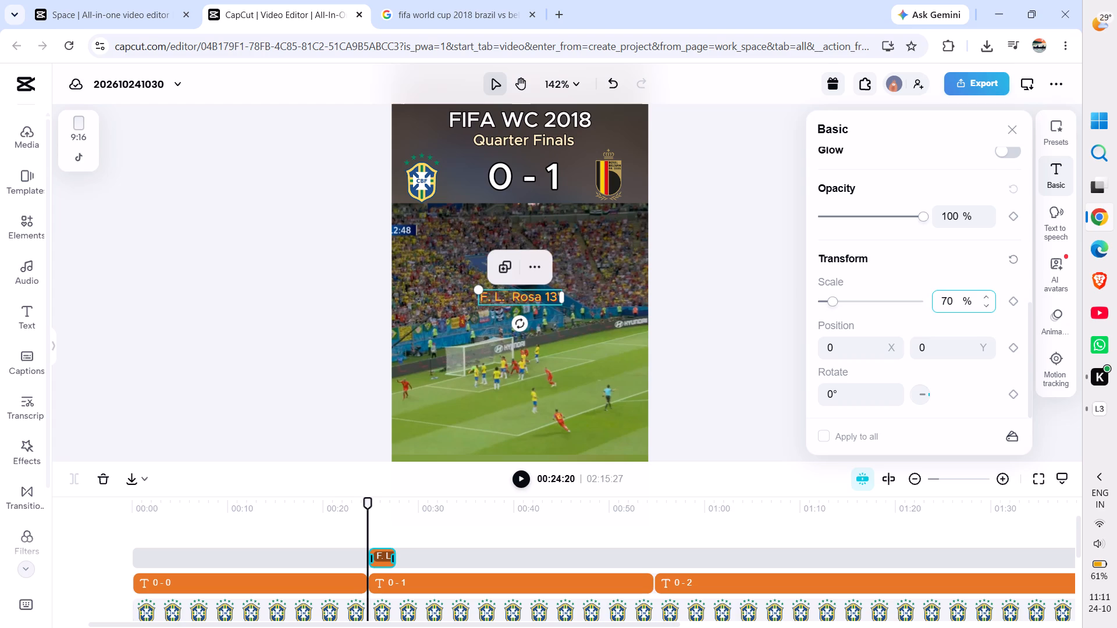
# Move the scorer title just below the Belgium crest, at about X 235, Y 246.
pyautogui.moveTo(506, 294); pyautogui.dragTo(596, 192)
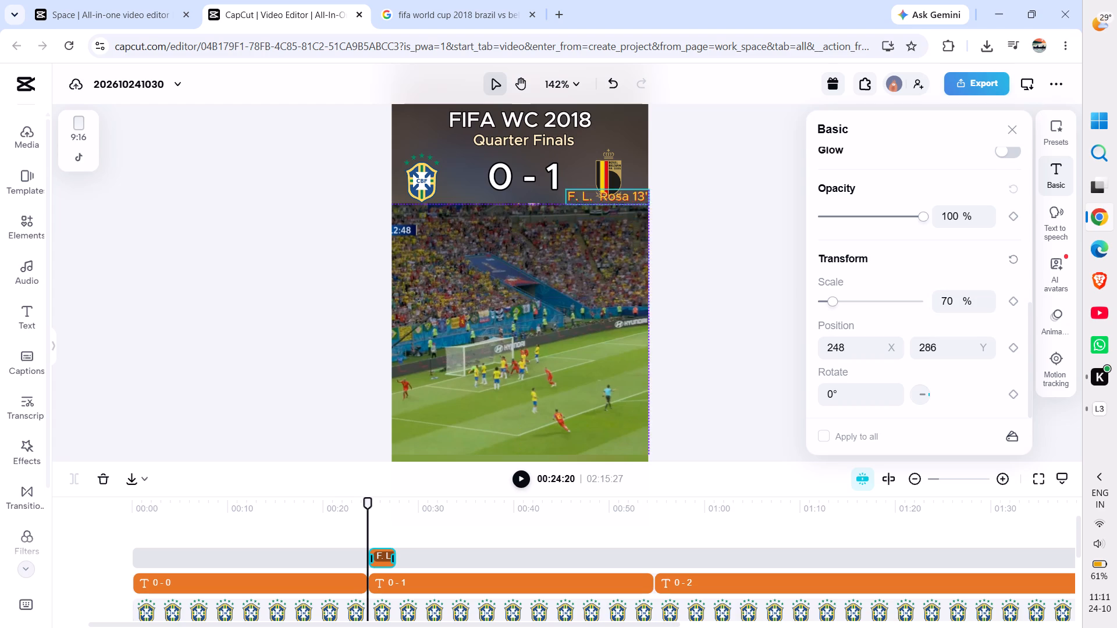
pyautogui.moveTo(596, 192); pyautogui.dragTo(588, 205)
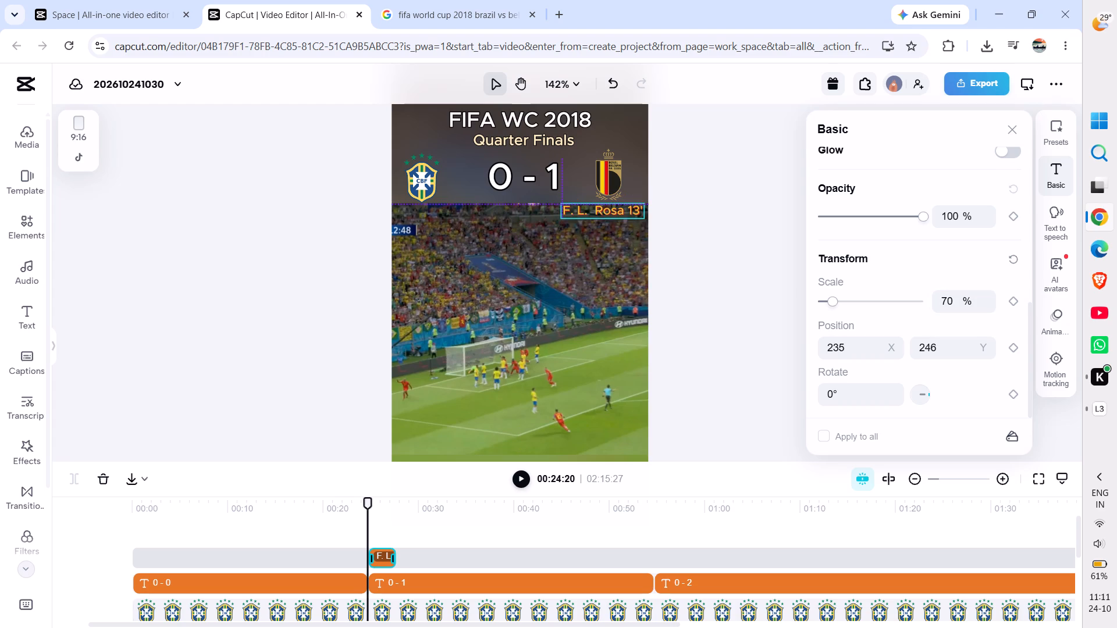
# Append the own-goal mark (OG) after the minute so the scorer title reads F. L. Rosa 13' (OG).
pyautogui.click(553, 85)
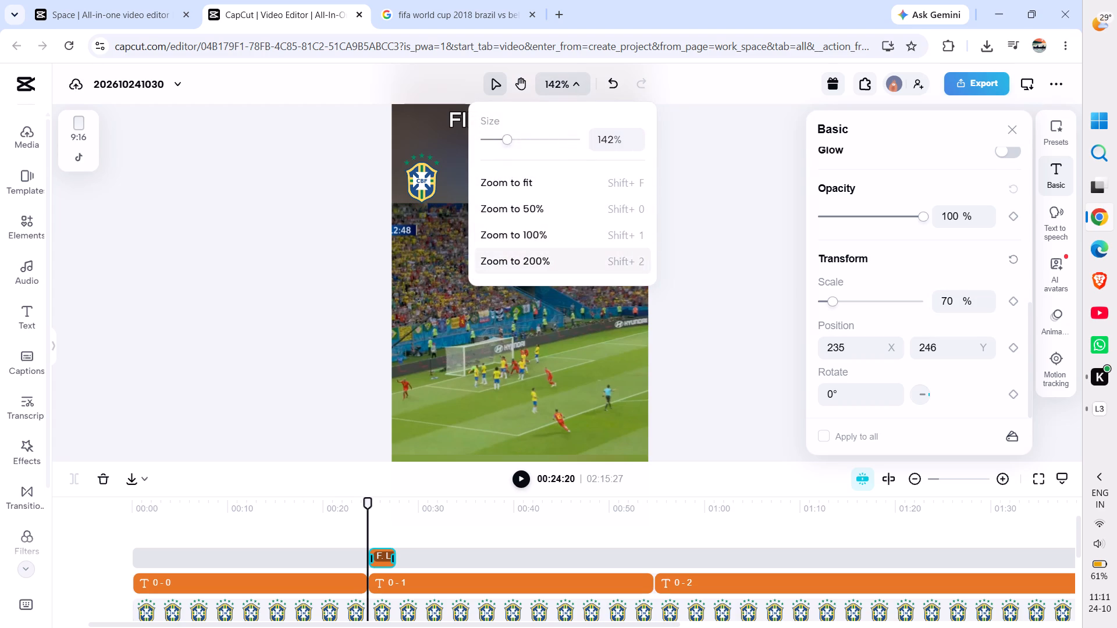
pyautogui.click(556, 262)
pyautogui.moveTo(237, 262); pyautogui.dragTo(695, 216)
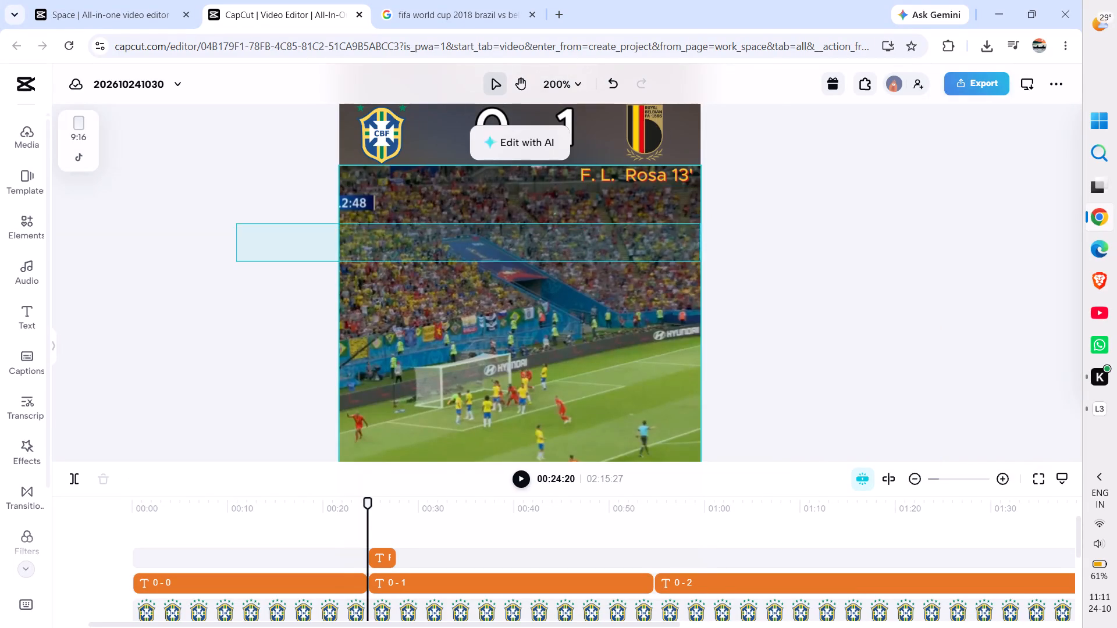
pyautogui.moveTo(695, 216); pyautogui.dragTo(578, 249)
pyautogui.moveTo(816, 245); pyautogui.dragTo(791, 245)
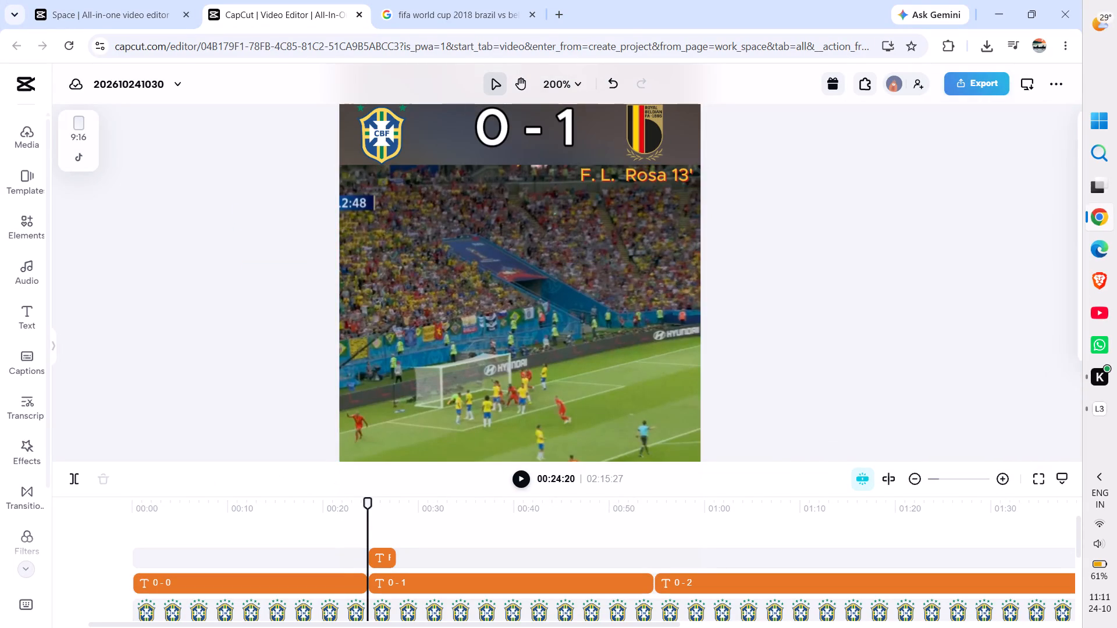
pyautogui.moveTo(791, 245); pyautogui.dragTo(644, 240)
pyautogui.scroll(1, 642, 215)
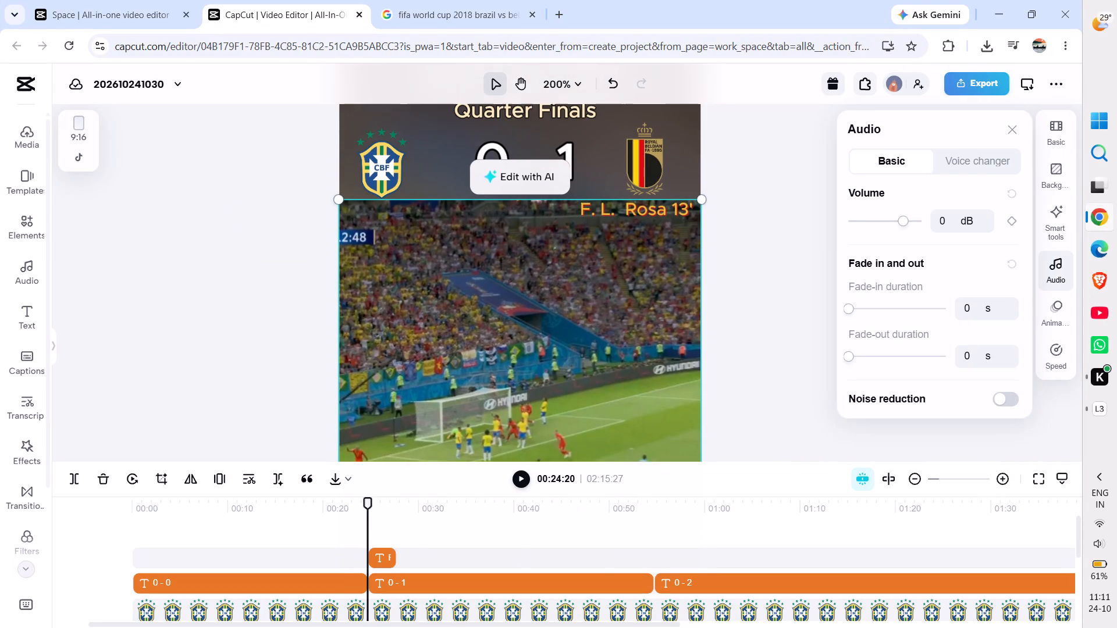
pyautogui.scroll(1, 642, 215)
pyautogui.doubleClick(634, 230)
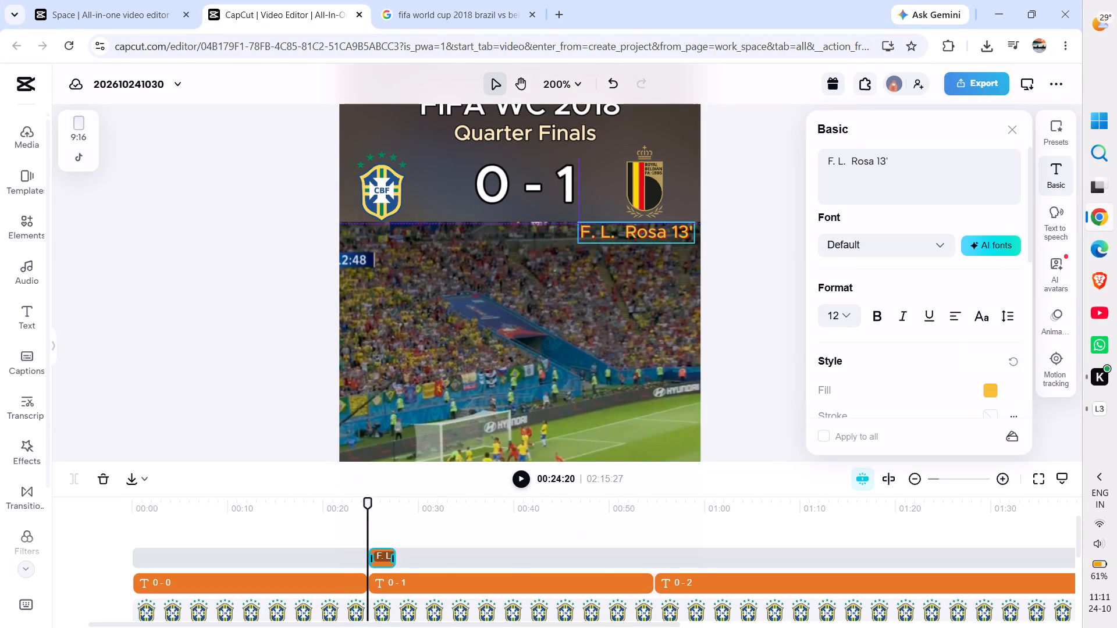
pyautogui.click(910, 172)
pyautogui.press('space')
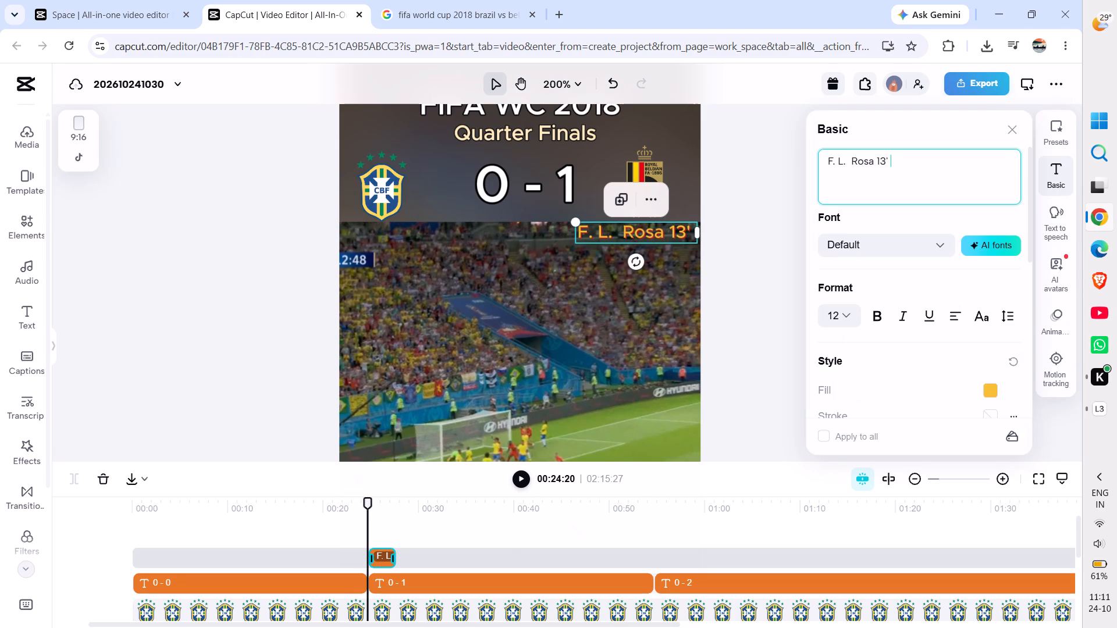
pyautogui.hotkey('shift', '(')
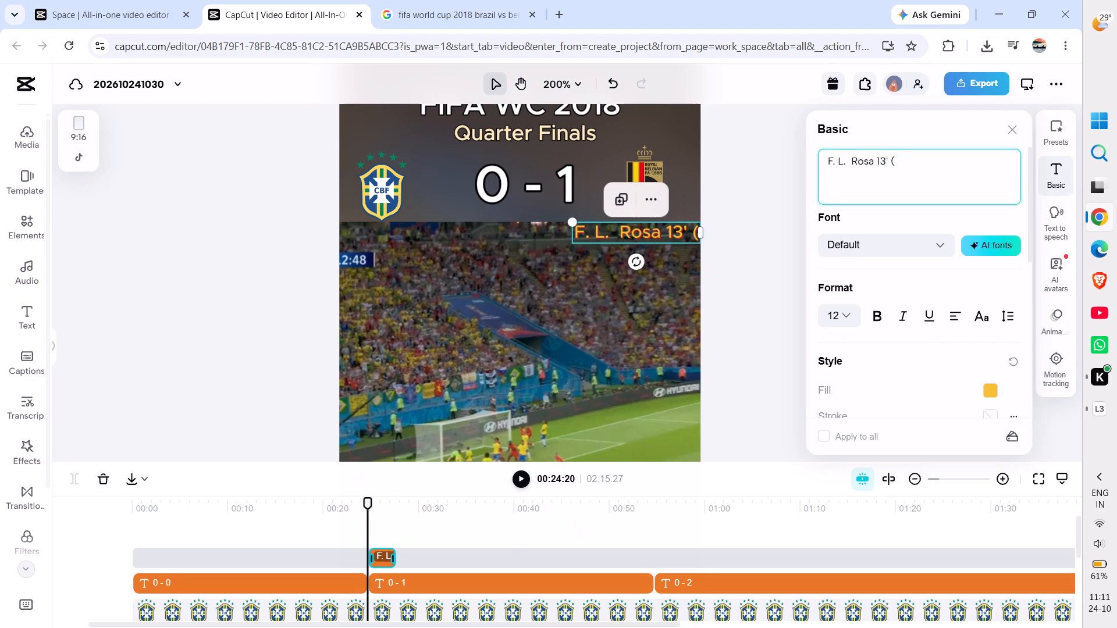
pyautogui.press('o')
pyautogui.press('g')
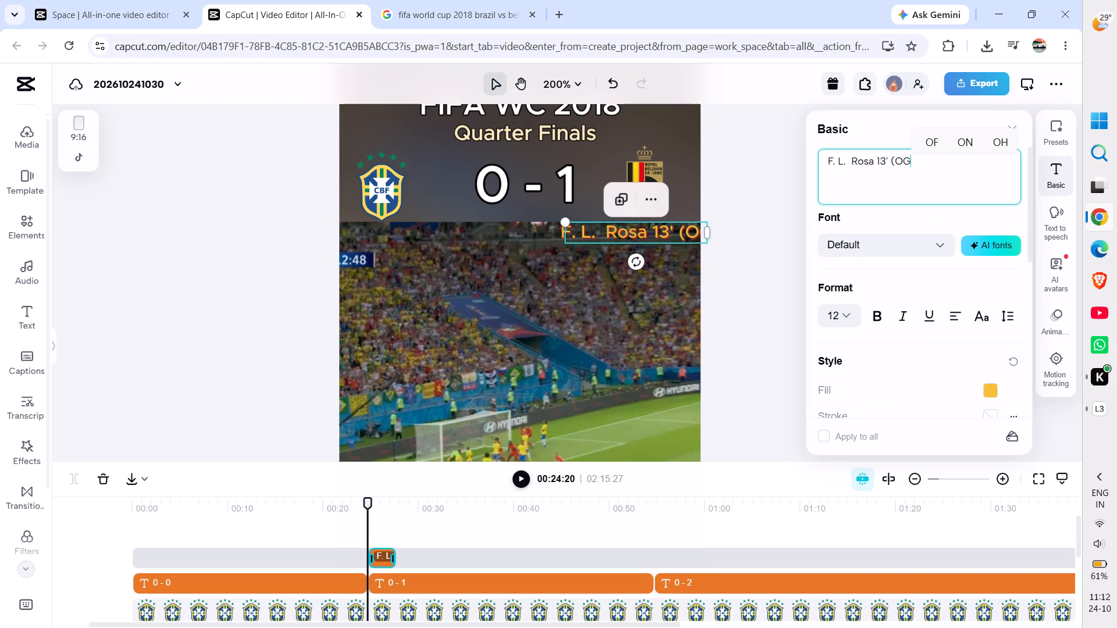
pyautogui.hotkey('shift', ')')
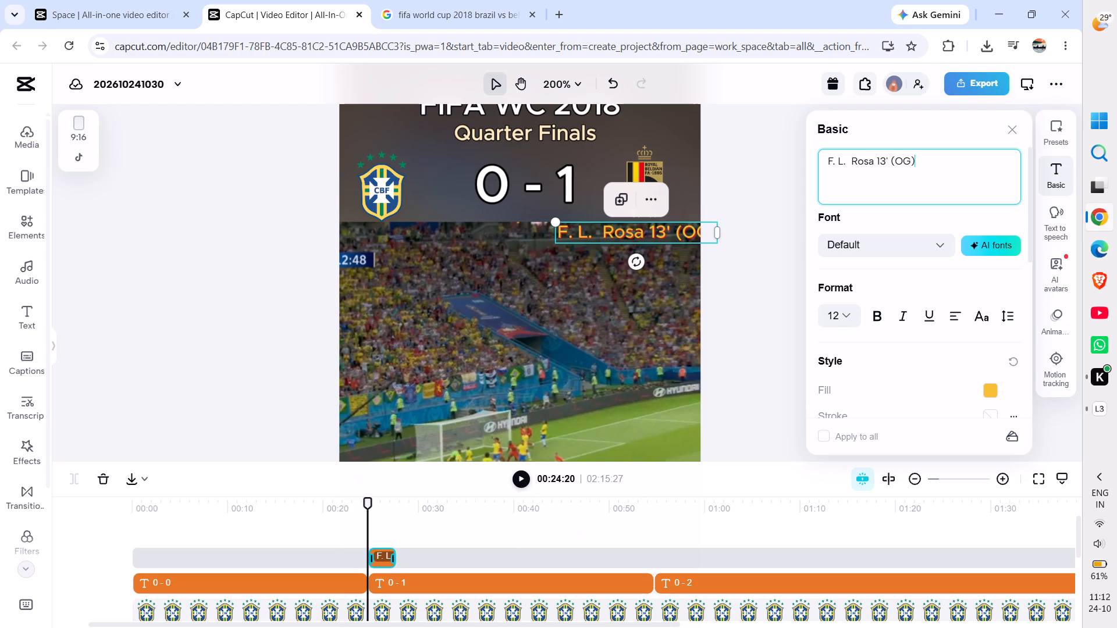
pyautogui.click(784, 227)
# Shift the lengthened scorer title left so all of its text fits inside the video frame below the Belgium crest.
pyautogui.moveTo(663, 234); pyautogui.dragTo(655, 235)
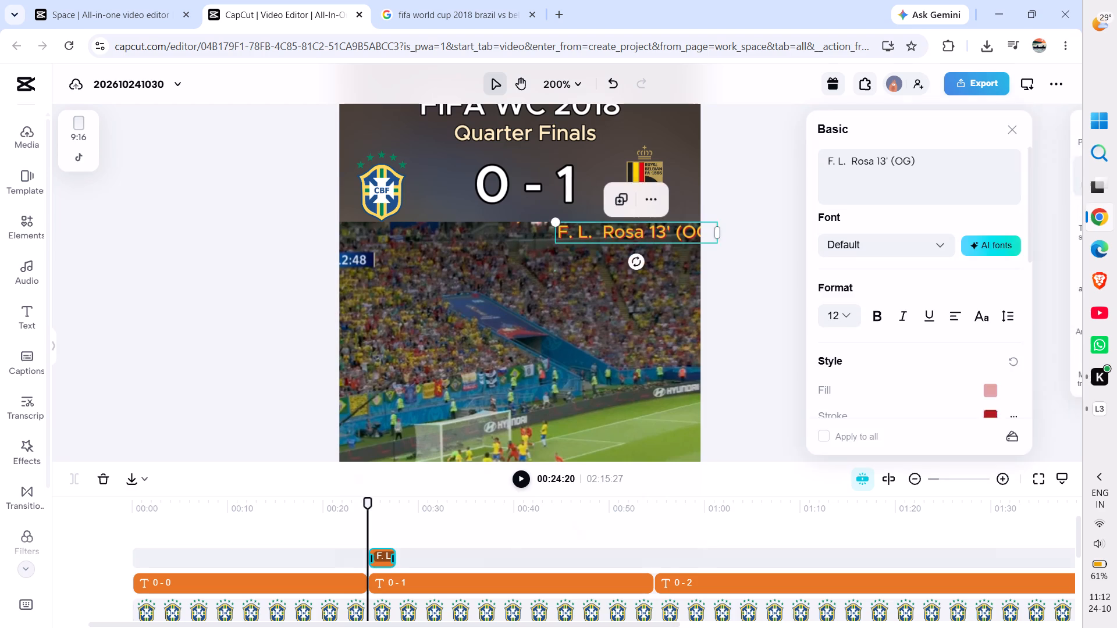
pyautogui.moveTo(655, 235); pyautogui.dragTo(642, 234)
pyautogui.click(791, 216)
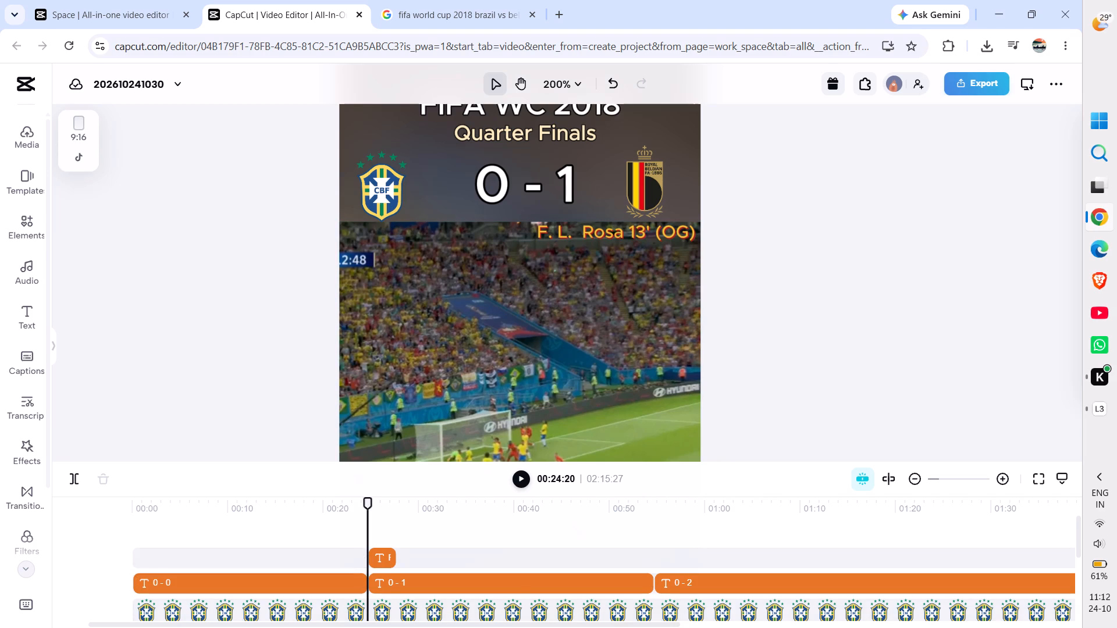
# Copy the F. L. Rosa 13' (OG) title and move the playhead to 00:54:20, at the start of the 0 - 2 title.
pyautogui.click(379, 558)
pyautogui.hotkey('ctrl', 'c')
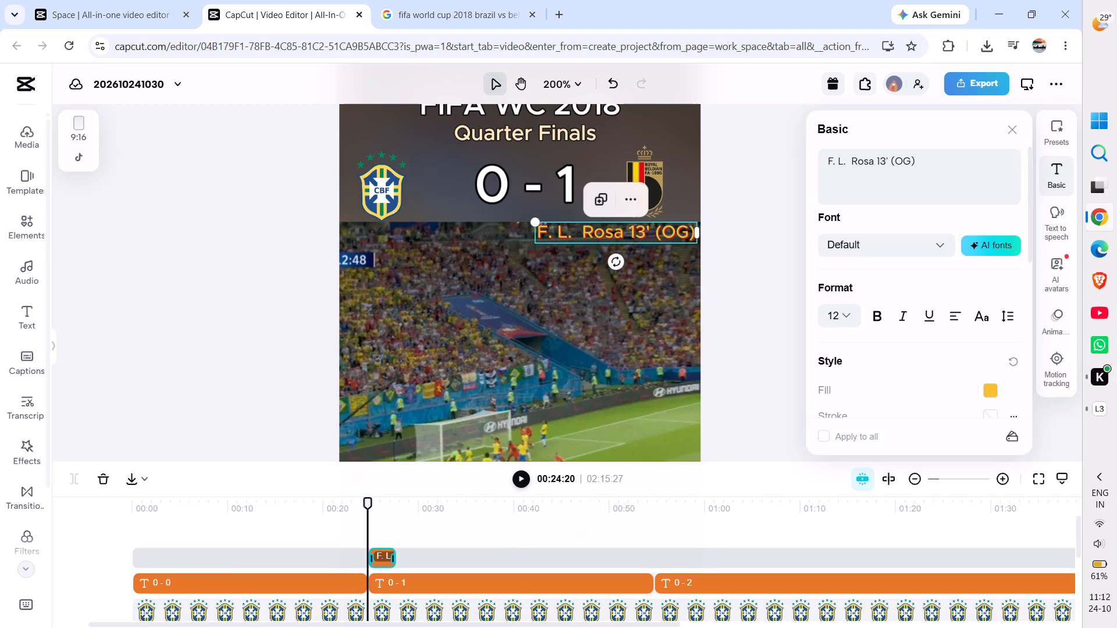
pyautogui.moveTo(368, 501); pyautogui.dragTo(479, 505)
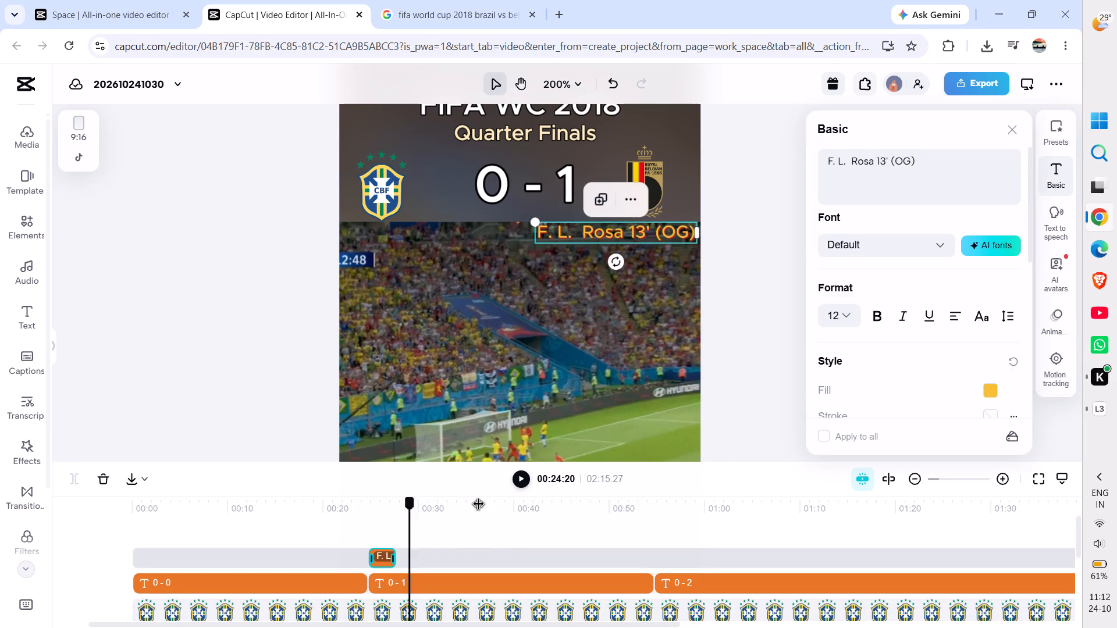
pyautogui.moveTo(479, 505); pyautogui.dragTo(650, 522)
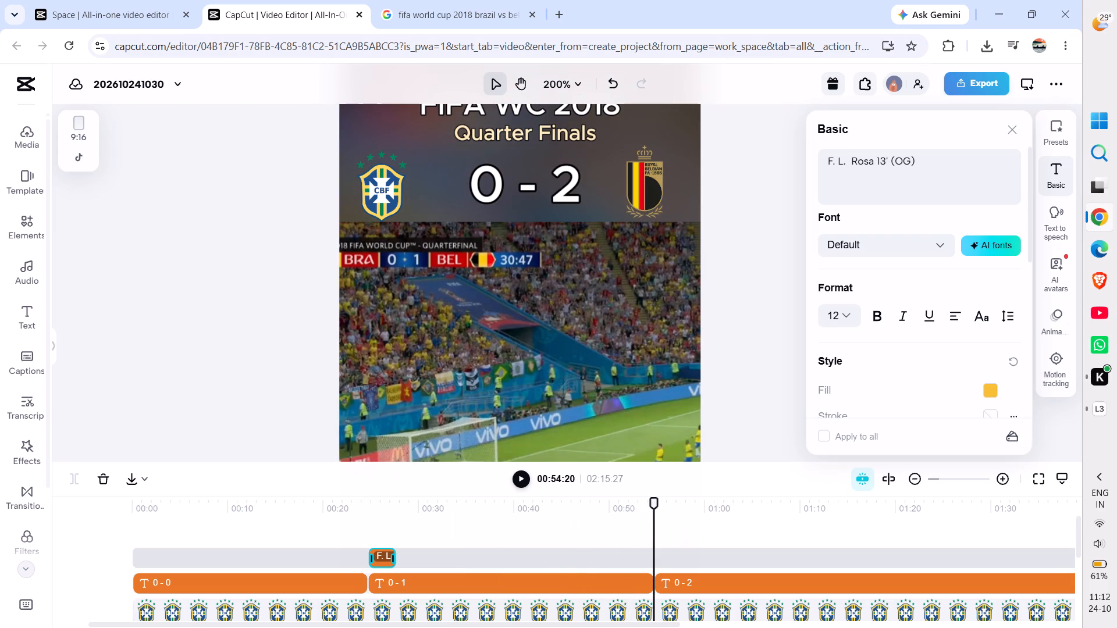
pyautogui.click(752, 339)
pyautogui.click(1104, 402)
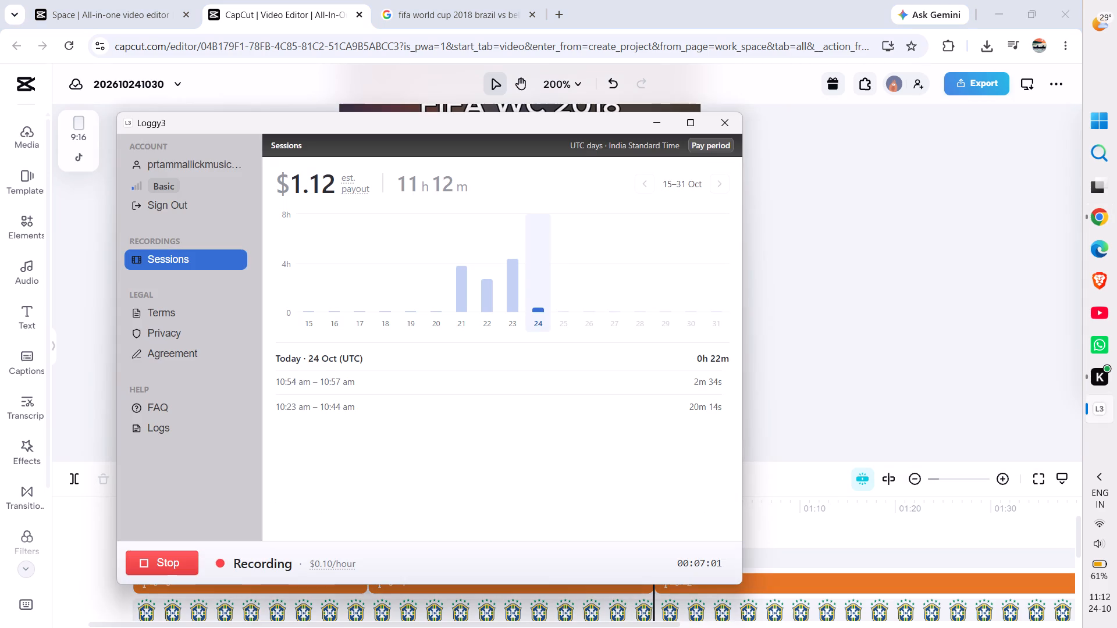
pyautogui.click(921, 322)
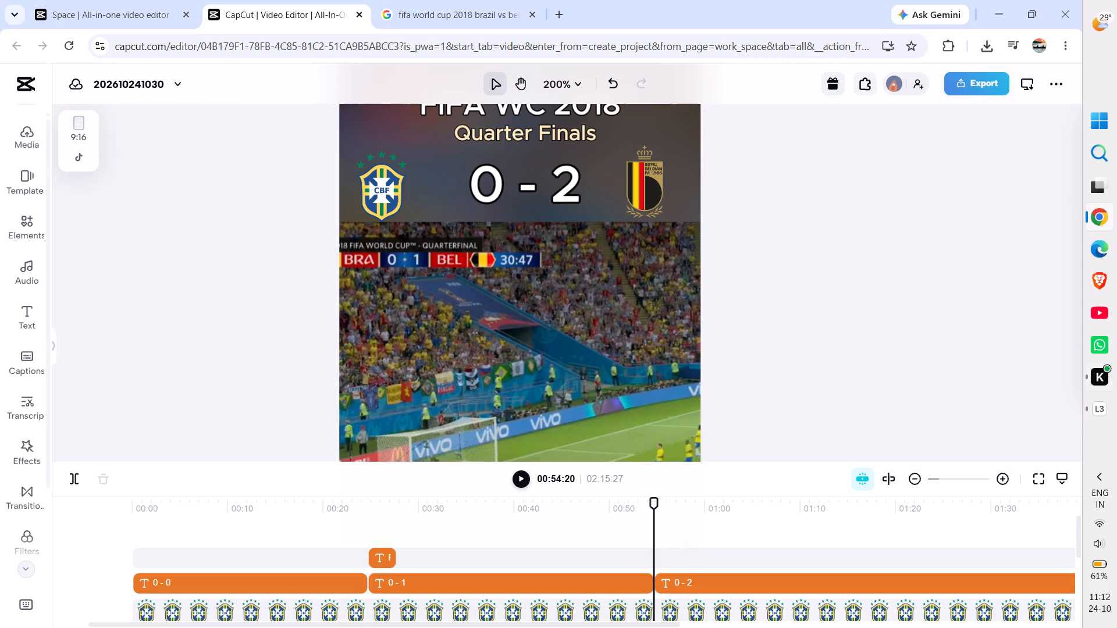
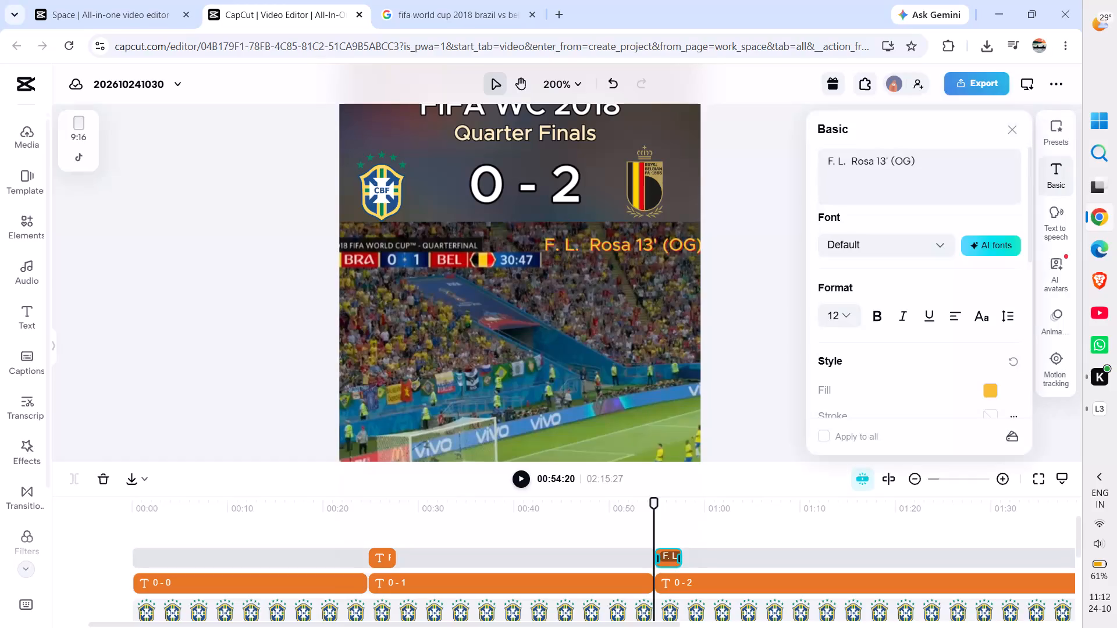
# Copy the name Kevin De Bruyne from his player card in the Brazil vs Belgium line-up on the Google results page.
pyautogui.click(472, 9)
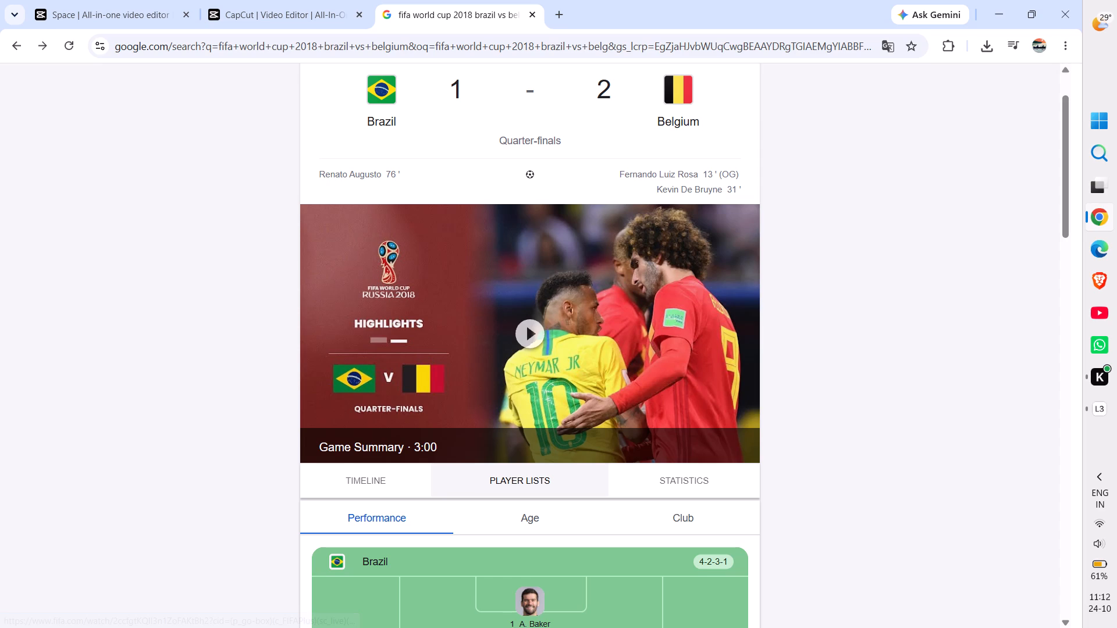
pyautogui.scroll(-4, 755, 232)
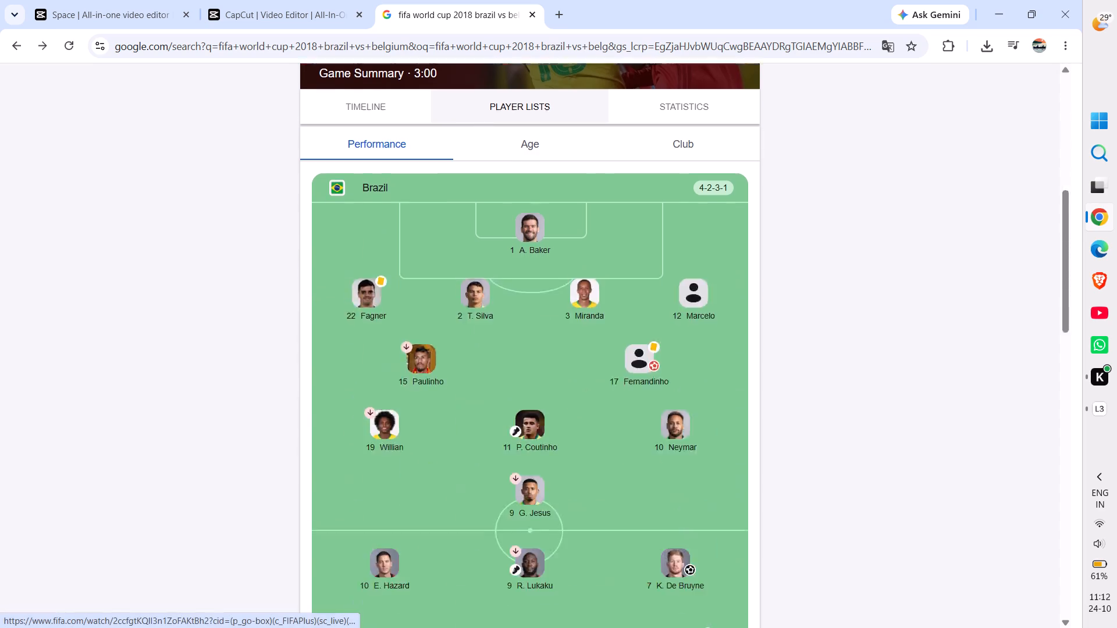
pyautogui.scroll(-1, 755, 232)
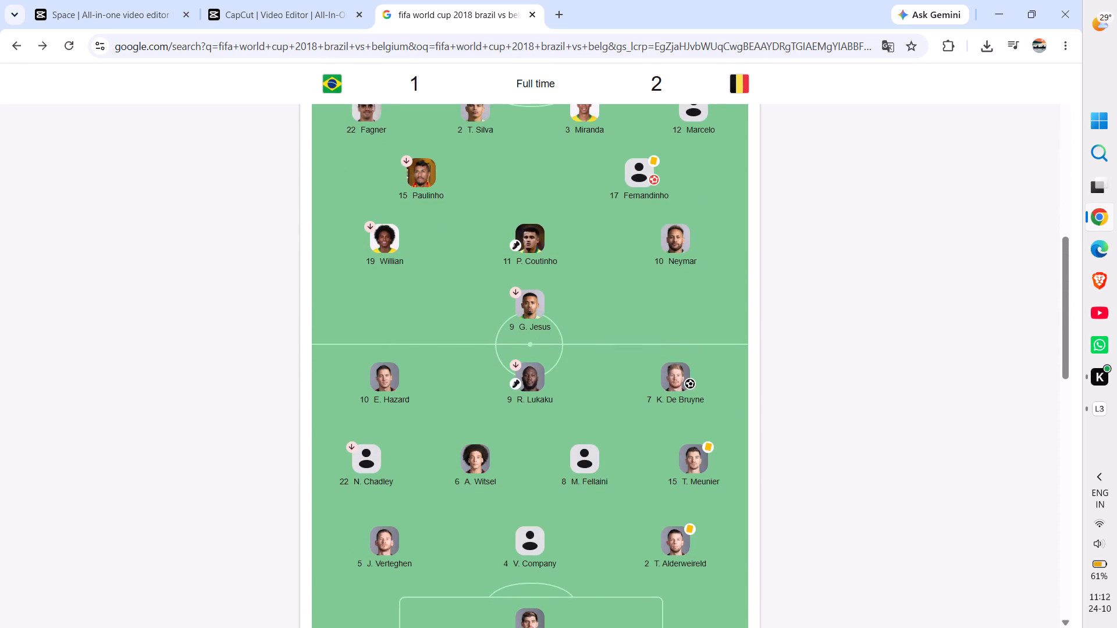
pyautogui.click(666, 375)
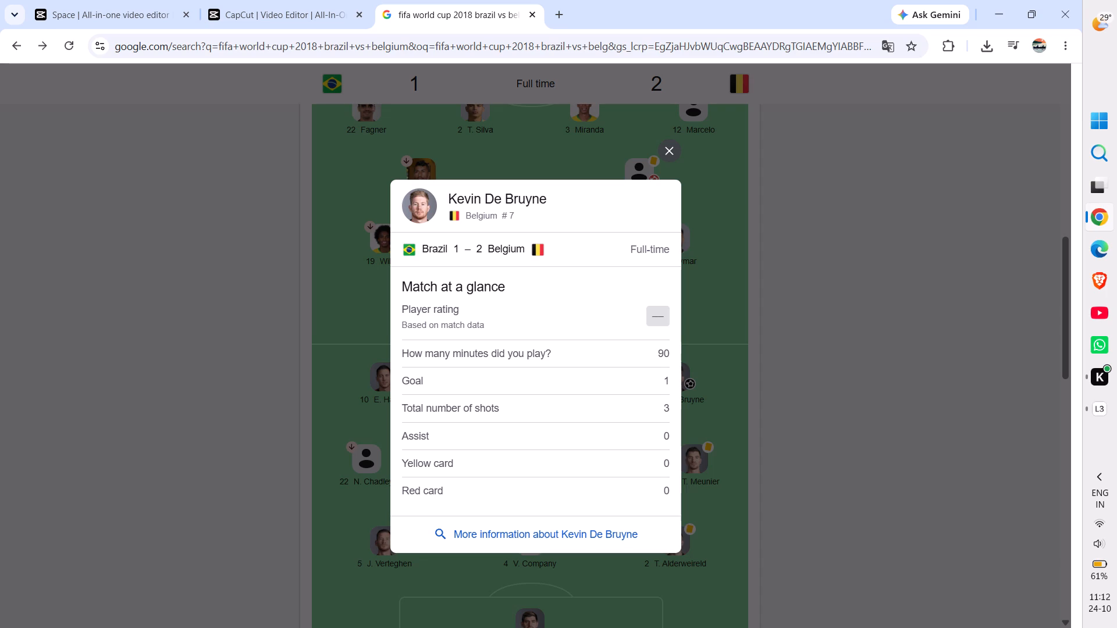
pyautogui.moveTo(444, 197); pyautogui.dragTo(599, 202)
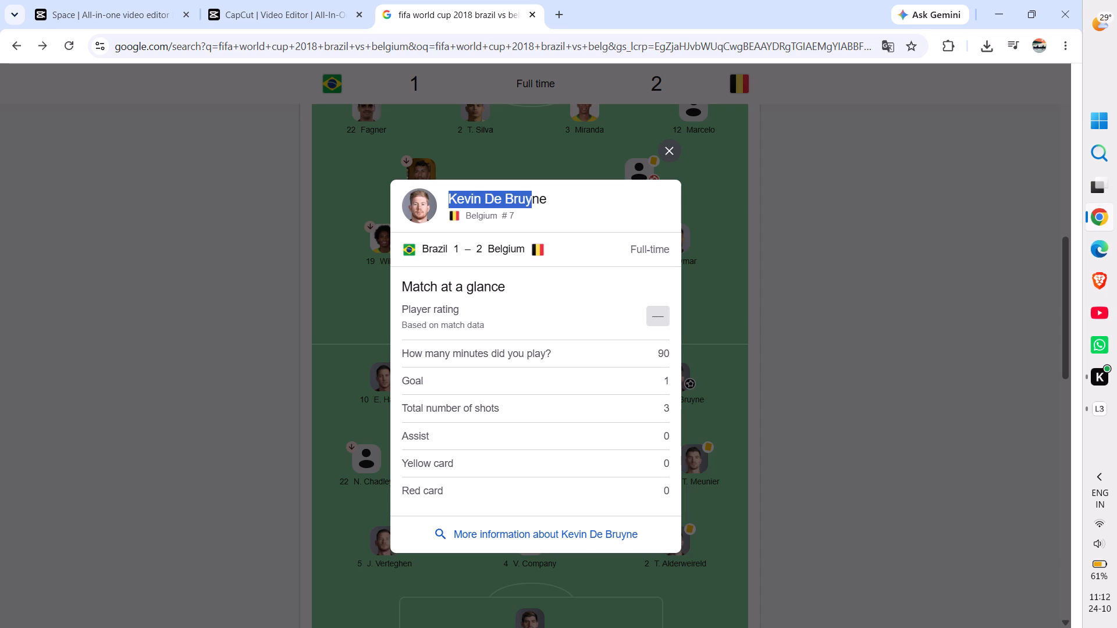
pyautogui.hotkey('ctrl', 'c')
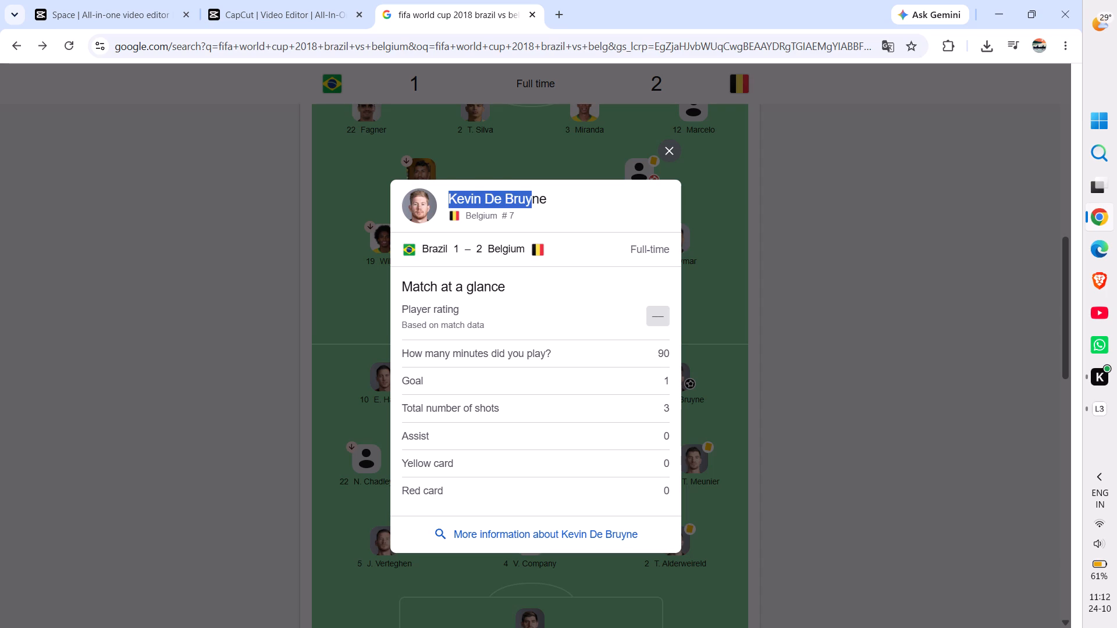
pyautogui.click(903, 270)
pyautogui.scroll(6, 588, 209)
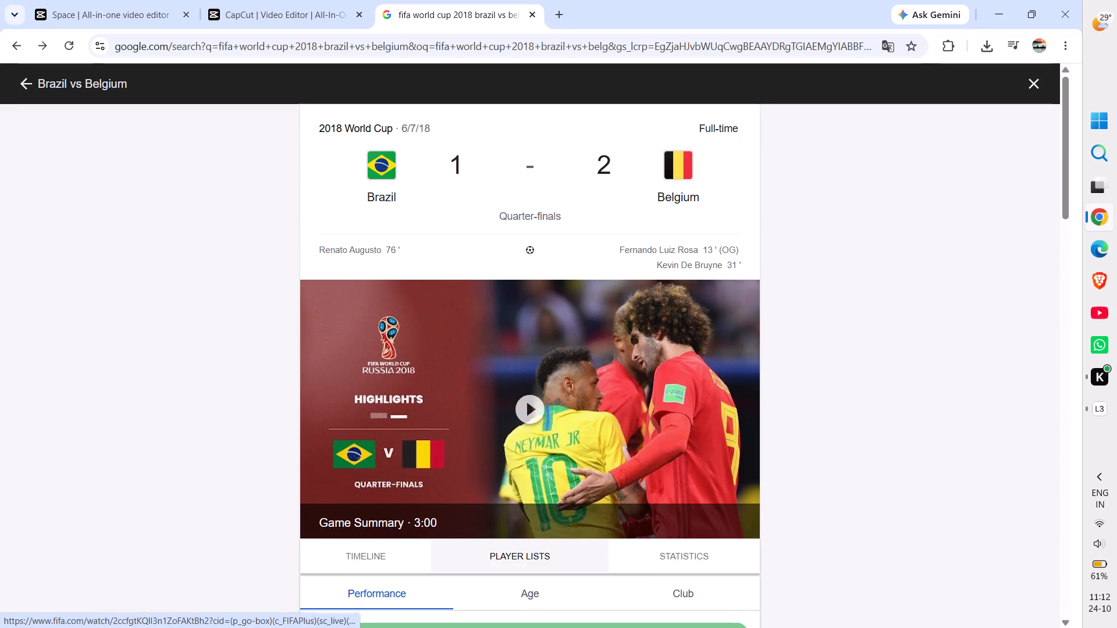
# Back in the CapCut editor, replace the text of the scorer title at 00:54:20 with the copied name Kevin De Bruyne.
pyautogui.click(299, 8)
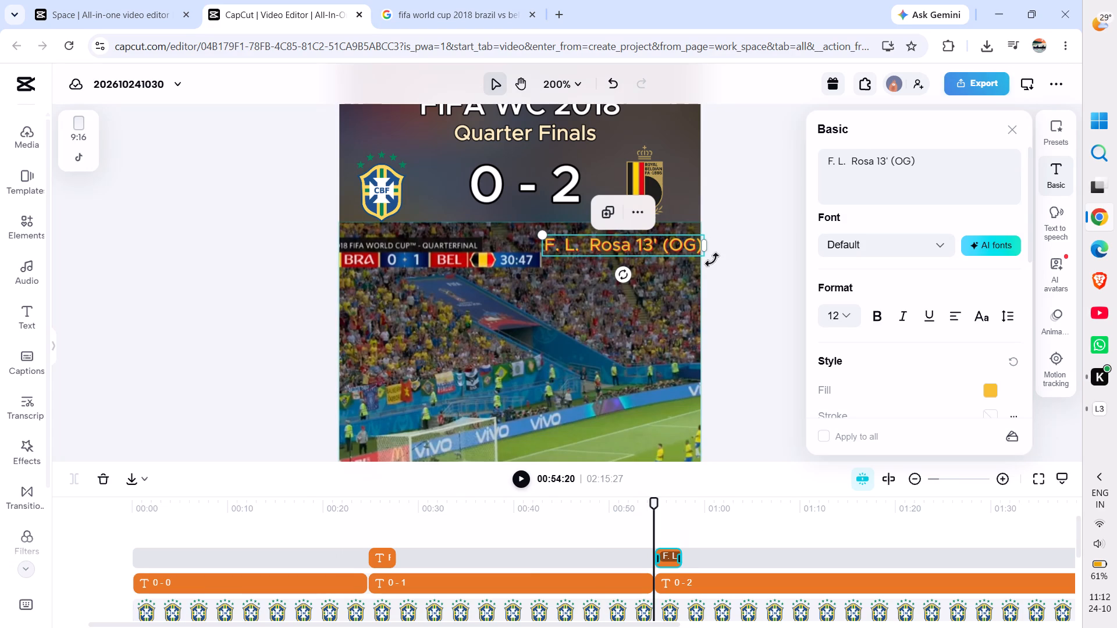
pyautogui.click(929, 172)
pyautogui.press('BackSpace')
pyautogui.press('BackSpace')
pyautogui.press('BackSpace')
pyautogui.press('BackSpace')
pyautogui.press('BackSpace')
pyautogui.press('BackSpace')
pyautogui.press('BackSpace')
pyautogui.press('BackSpace')
pyautogui.press('BackSpace')
pyautogui.press('BackSpace')
pyautogui.press('BackSpace')
pyautogui.press('BackSpace')
pyautogui.press('BackSpace')
pyautogui.press('BackSpace')
pyautogui.press('BackSpace')
pyautogui.press('BackSpace')
pyautogui.press('BackSpace')
pyautogui.press('BackSpace')
pyautogui.press('BackSpace')
pyautogui.press('BackSpace')
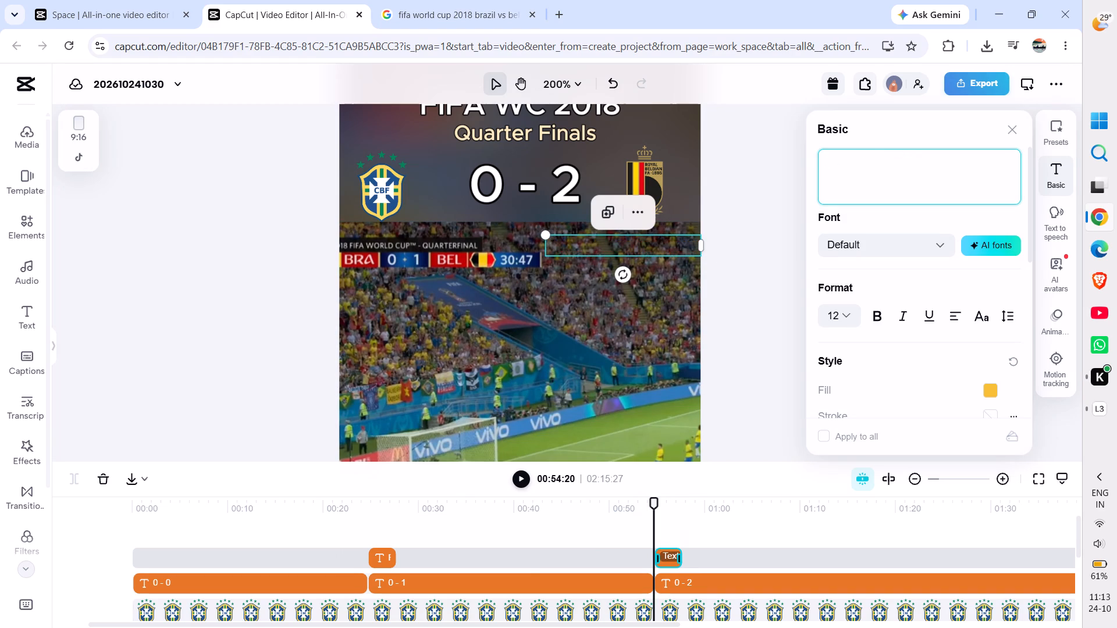
pyautogui.hotkey('ctrl', 'v')
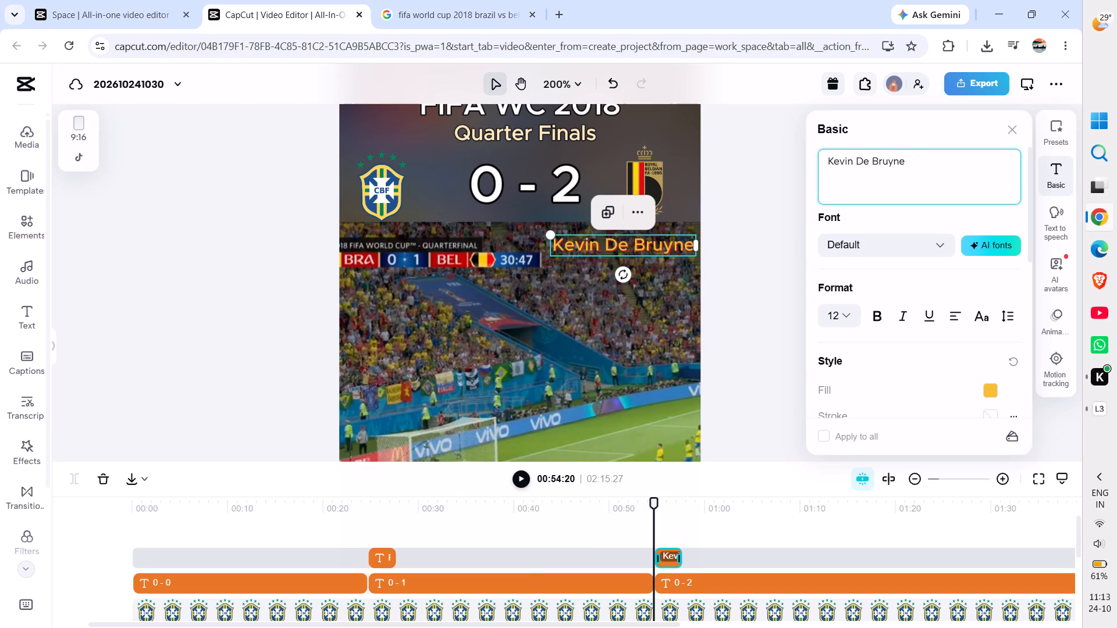
# Shorten the first name to an initial and append the goal minute so the title reads K. De Bruyne 31'.
pyautogui.click(853, 166)
pyautogui.press('BackSpace')
pyautogui.press('BackSpace')
pyautogui.press('BackSpace')
pyautogui.press('BackSpace')
pyautogui.press('.')
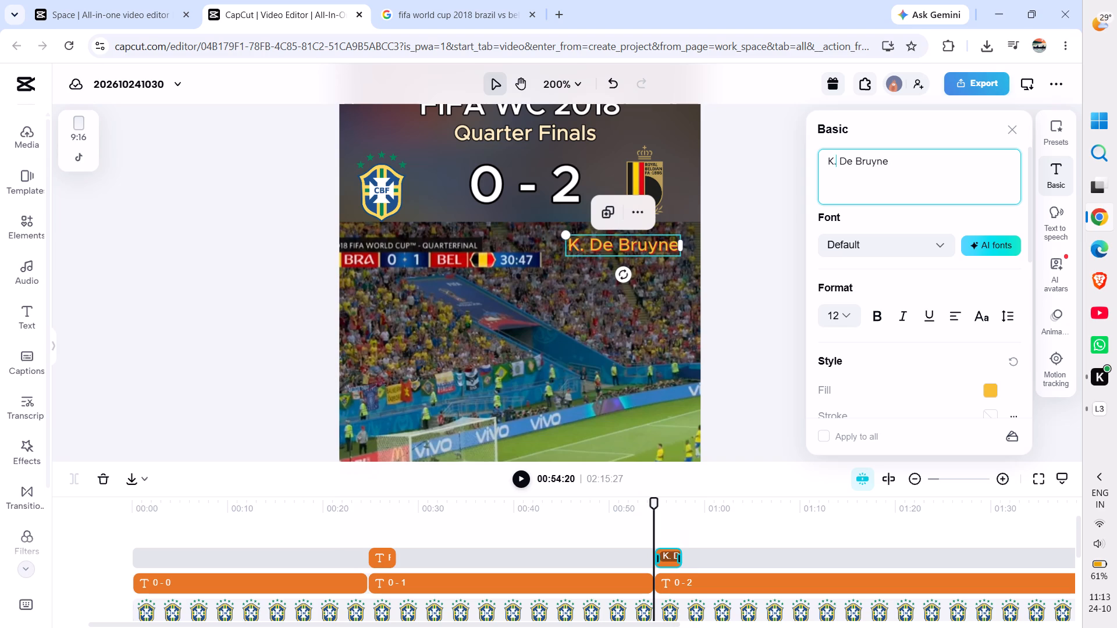
pyautogui.click(914, 163)
pyautogui.press('space')
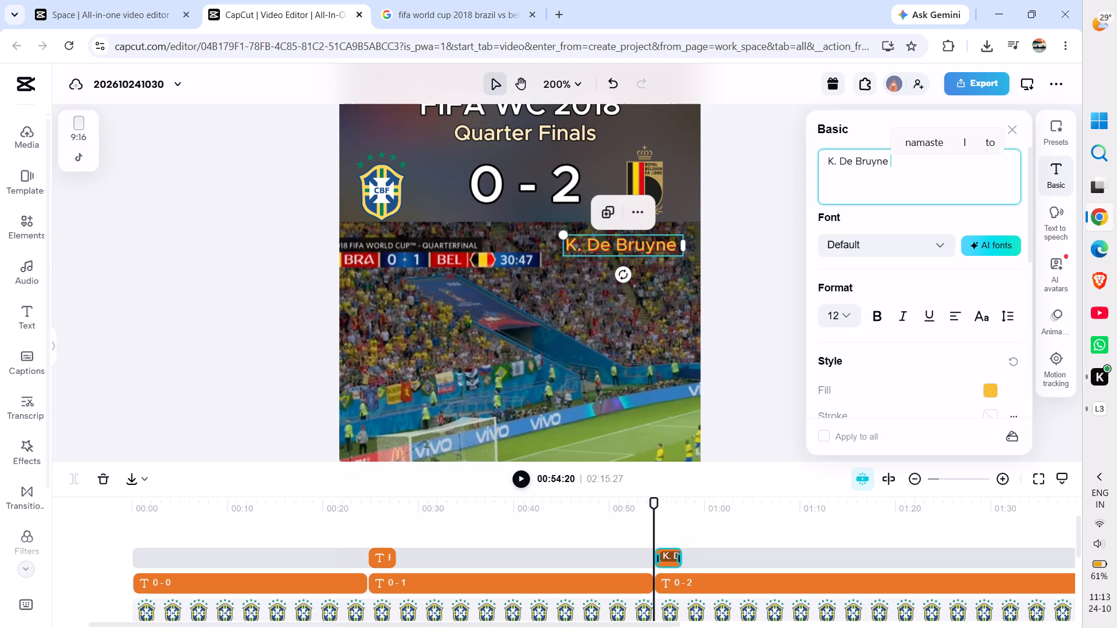
pyautogui.write('31')
pyautogui.press("'")
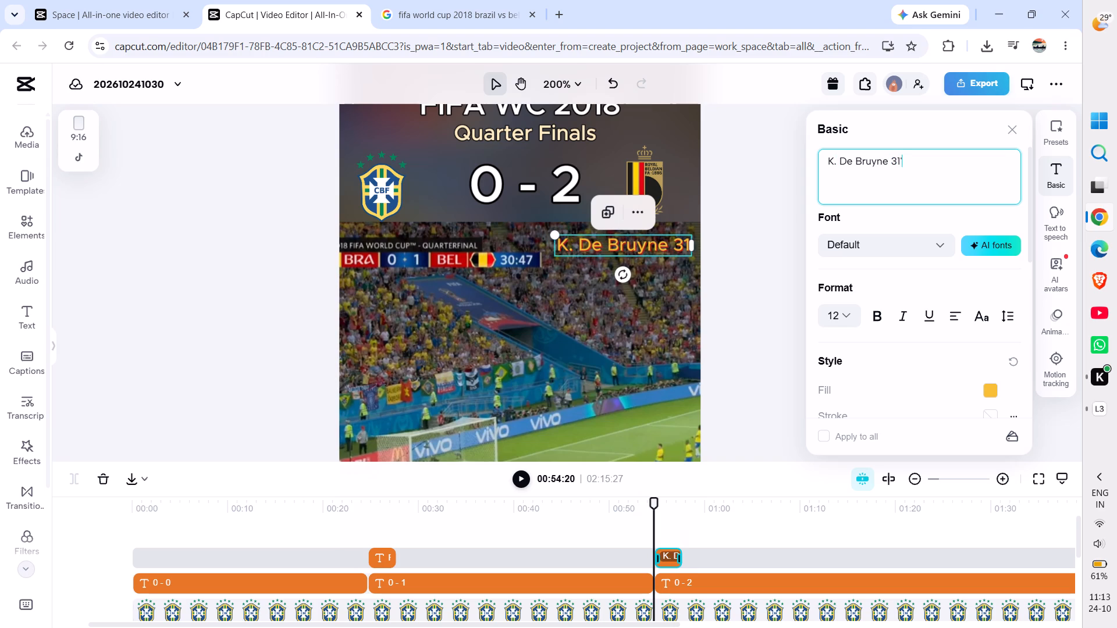
# Move the K. De Bruyne 31' title slightly up so it sits directly beneath the Belgium crest, then deselect it.
pyautogui.moveTo(624, 252); pyautogui.dragTo(626, 241)
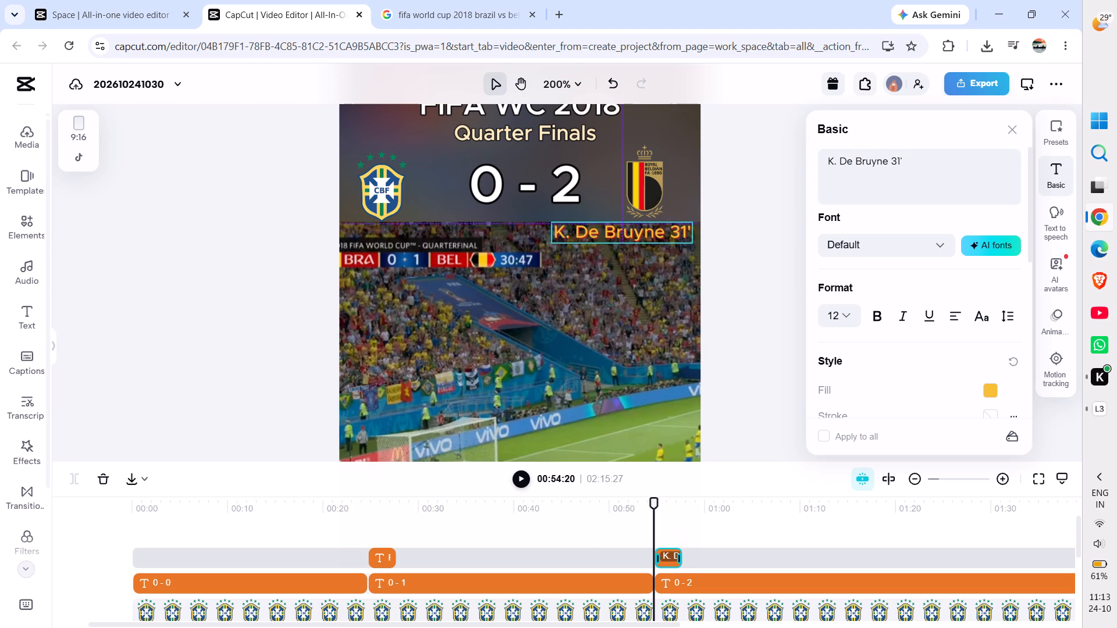
pyautogui.moveTo(626, 241); pyautogui.dragTo(624, 243)
pyautogui.moveTo(624, 243); pyautogui.dragTo(625, 243)
pyautogui.click(753, 245)
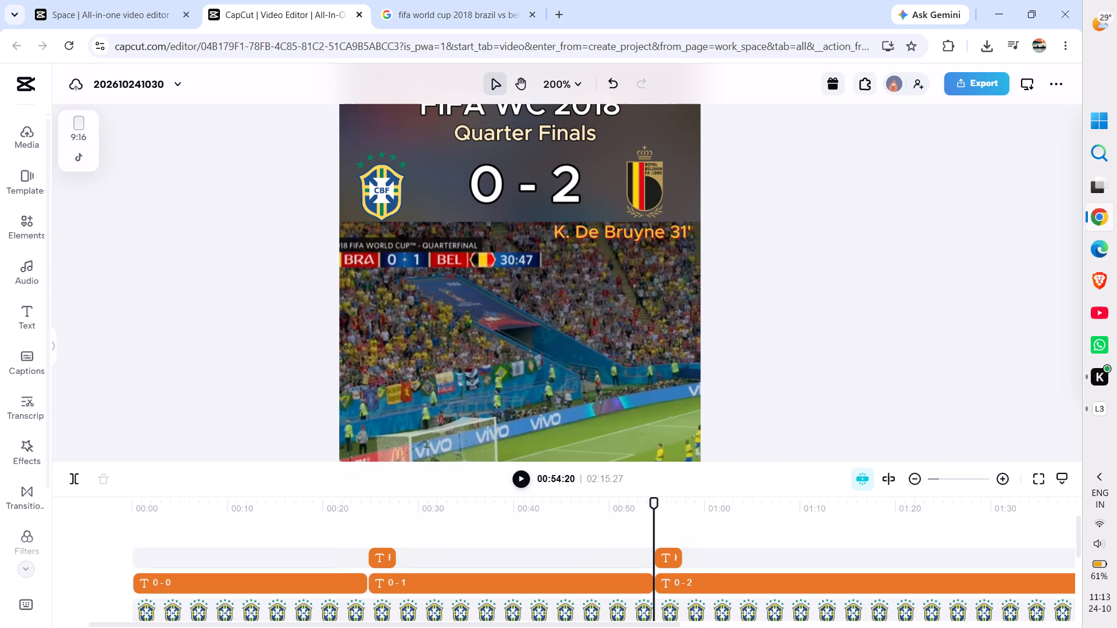
# Move the playhead to 02:12:09, at the start of the 1 - 2 title.
pyautogui.hscroll(-6, 750, 533)
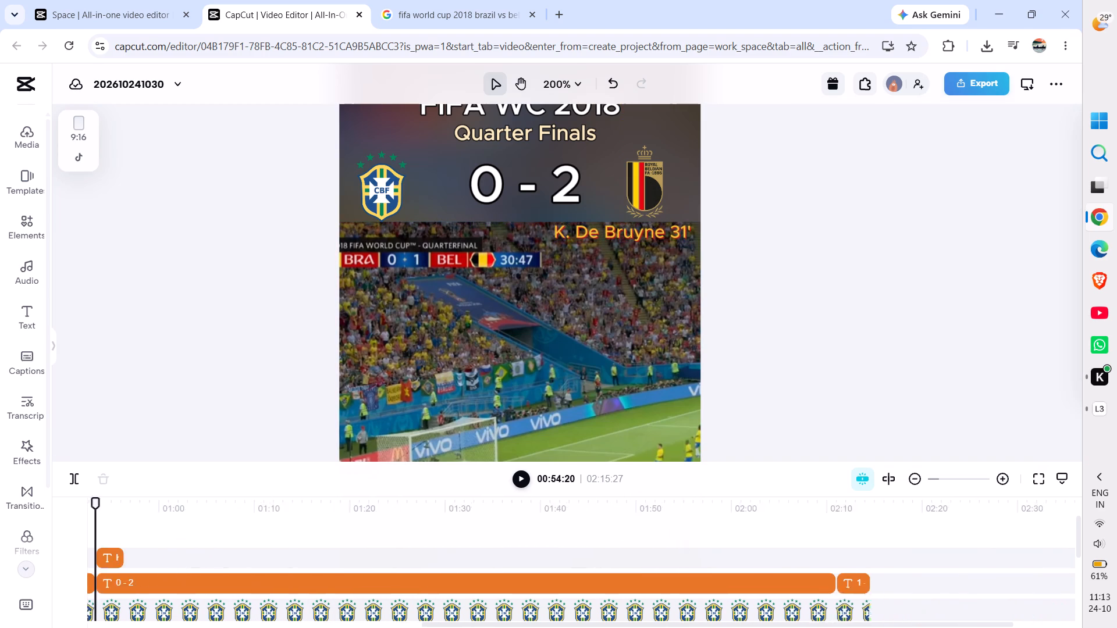
pyautogui.hscroll(-1, 750, 533)
pyautogui.hscroll(1, 750, 533)
pyautogui.click(773, 542)
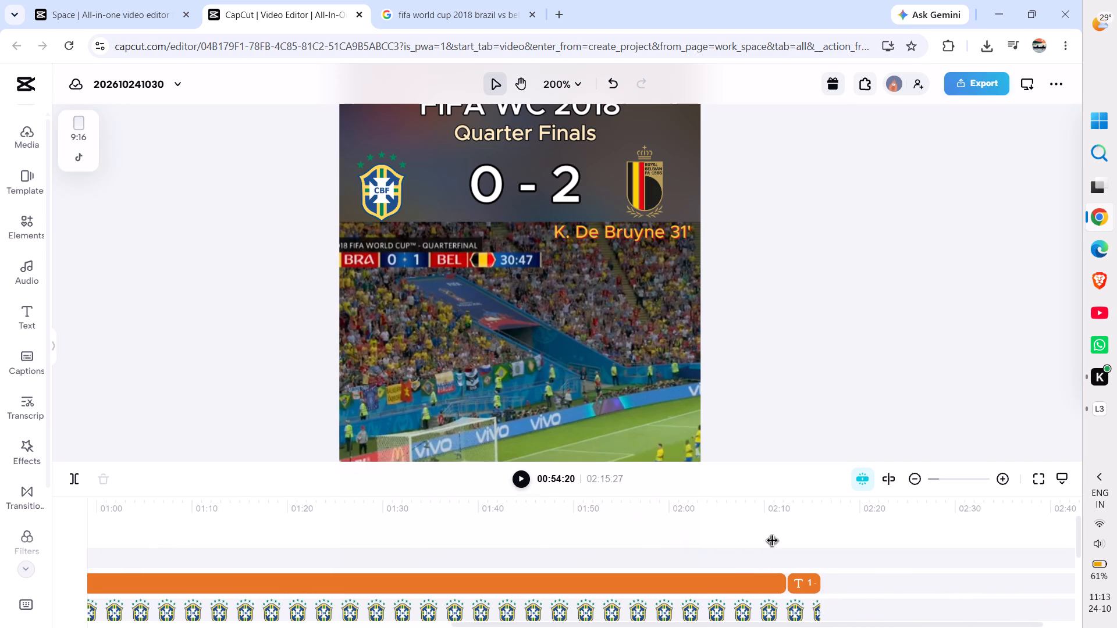
pyautogui.moveTo(771, 506); pyautogui.dragTo(781, 506)
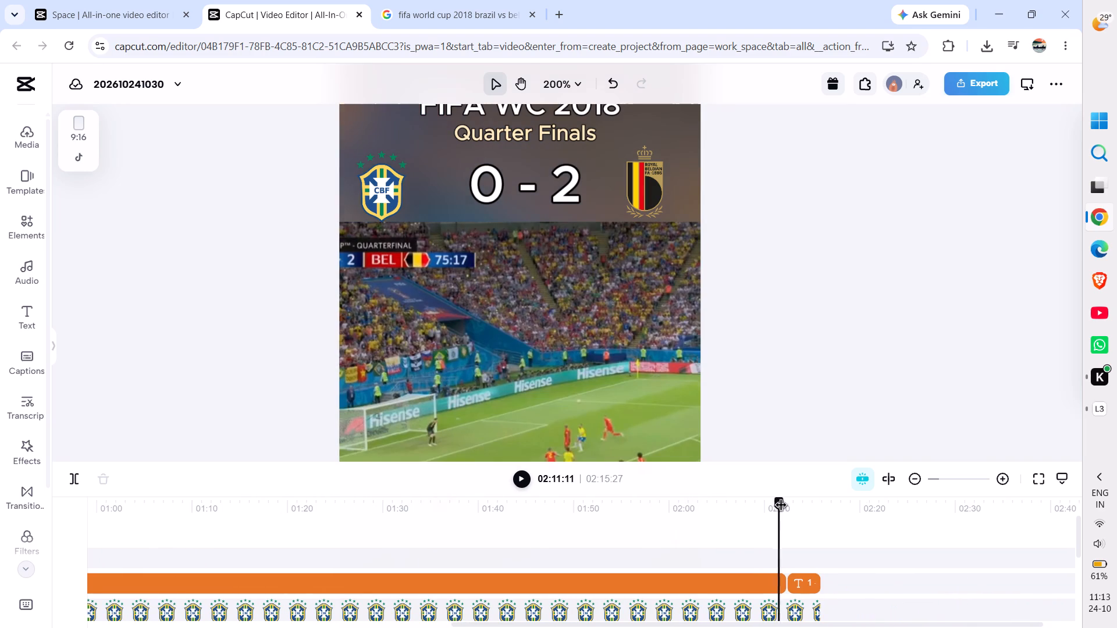
pyautogui.moveTo(781, 506); pyautogui.dragTo(785, 508)
# Copy the name Renato Augusto from his player card in Brazil's bench list on the Google results page.
pyautogui.click(457, 7)
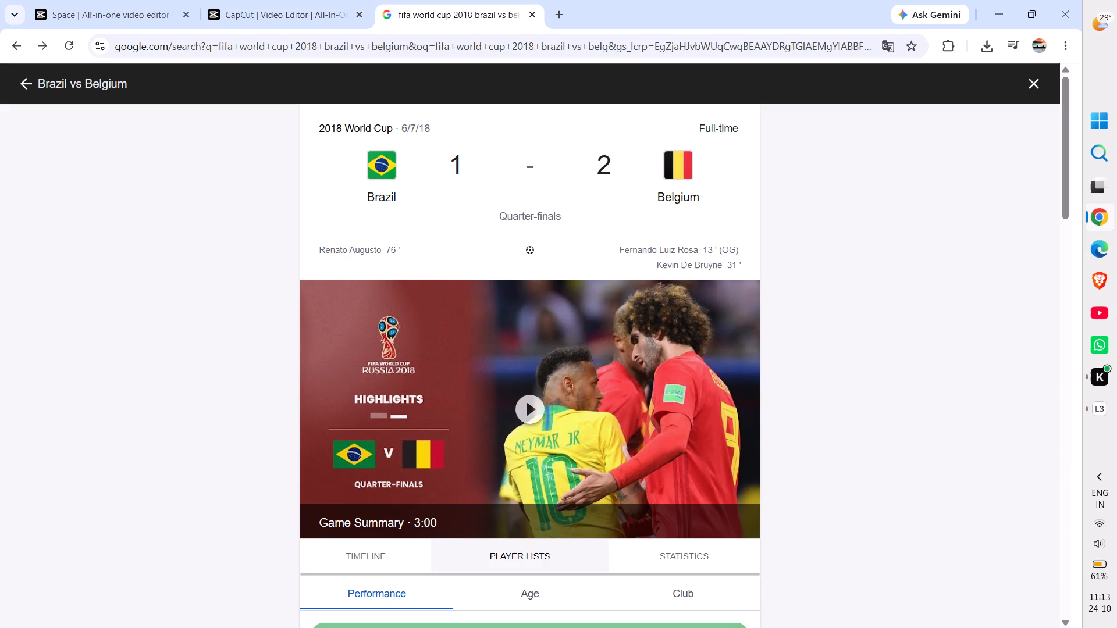
pyautogui.scroll(-6, 214, 348)
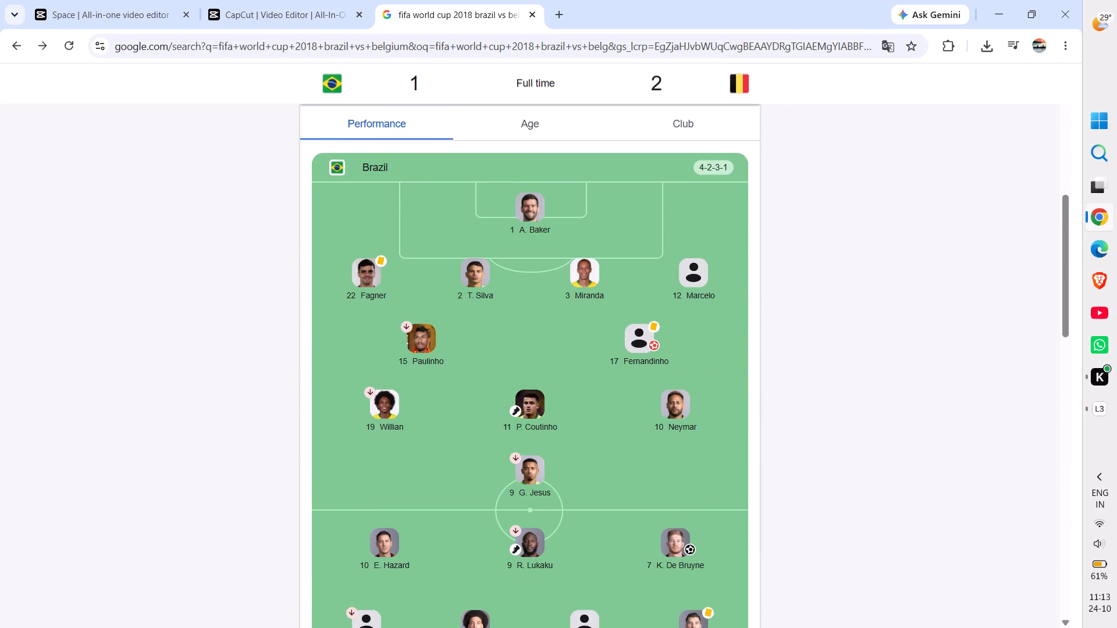
pyautogui.scroll(-5, 542, 450)
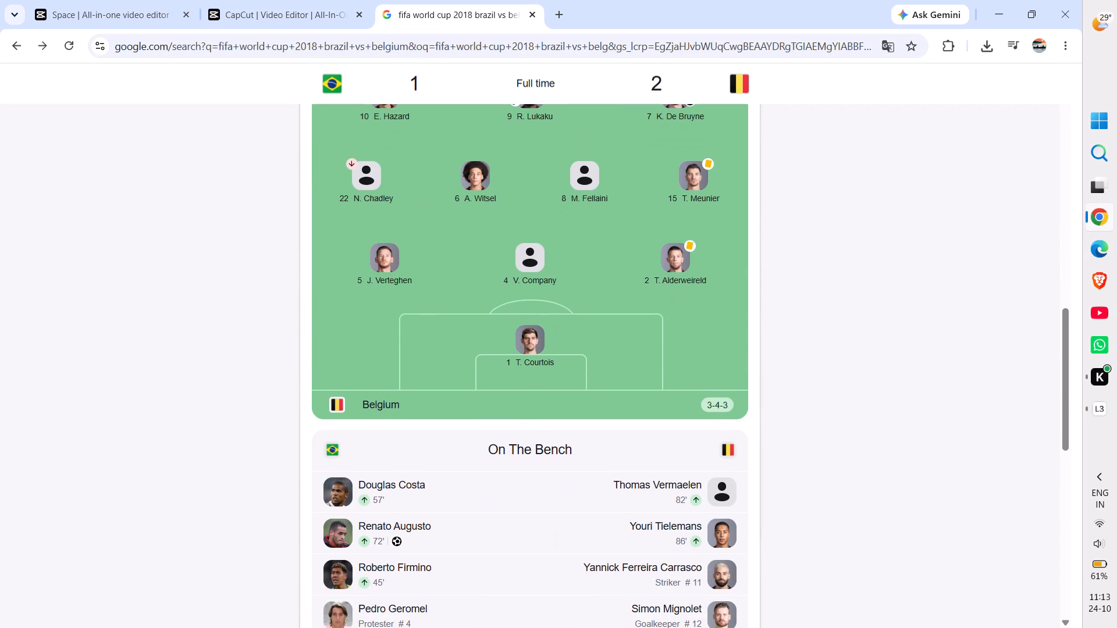
pyautogui.click(403, 526)
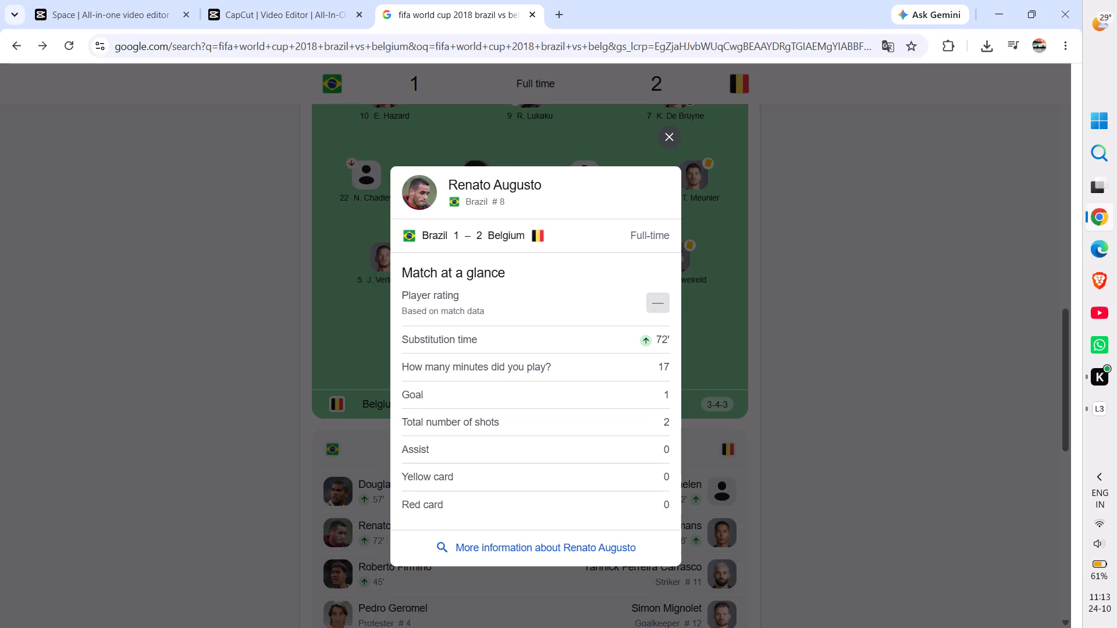
pyautogui.moveTo(443, 179); pyautogui.dragTo(572, 184)
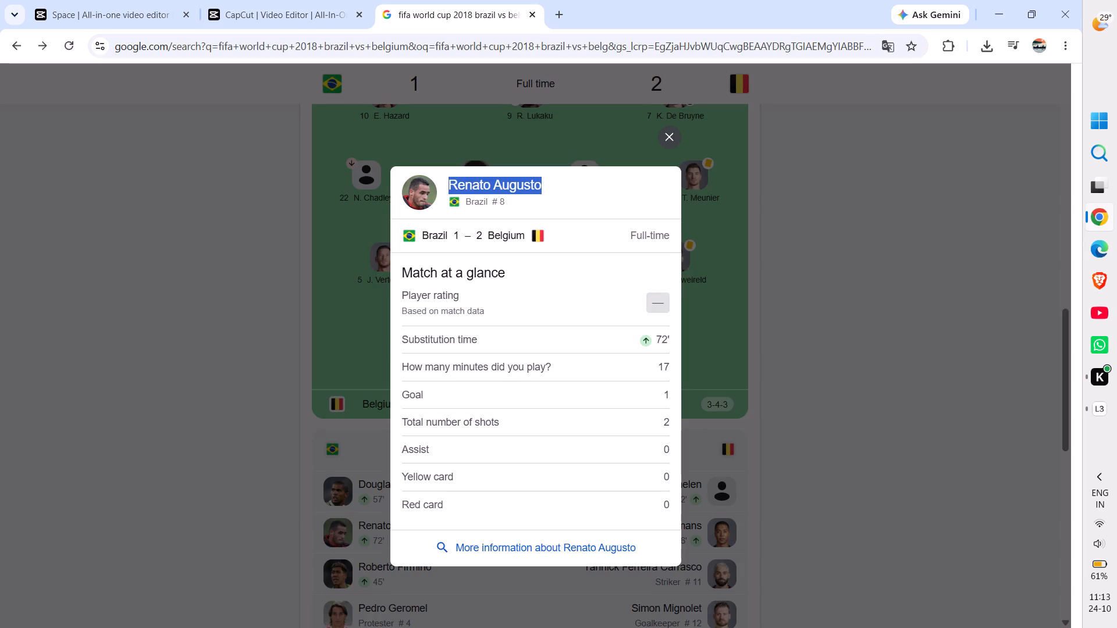
pyautogui.hotkey('ctrl', 'c')
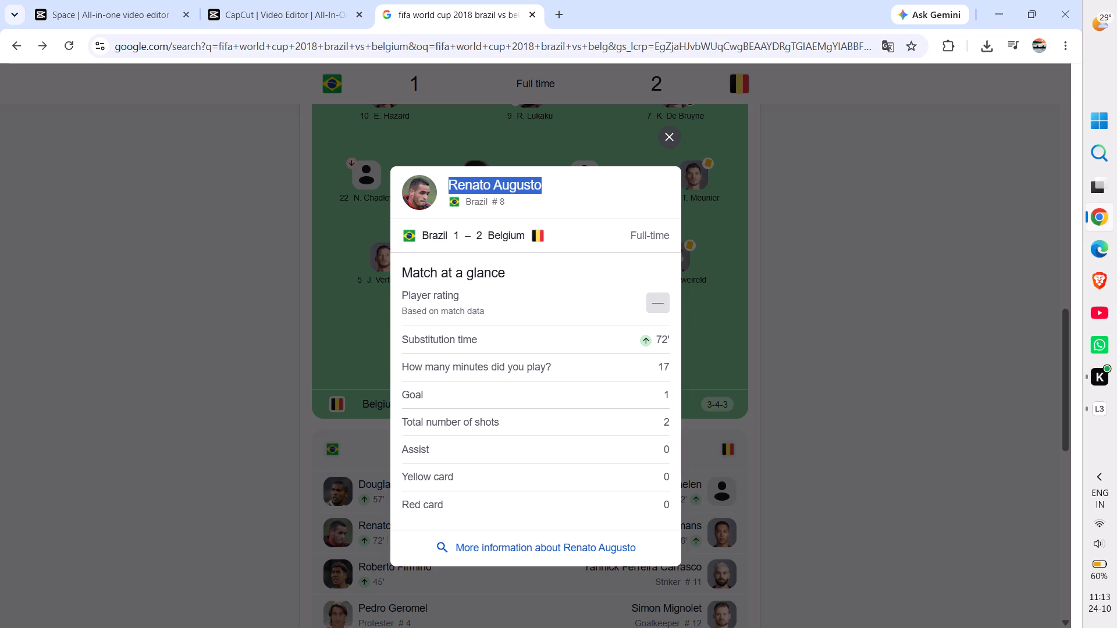
pyautogui.click(162, 263)
pyautogui.scroll(6, 162, 263)
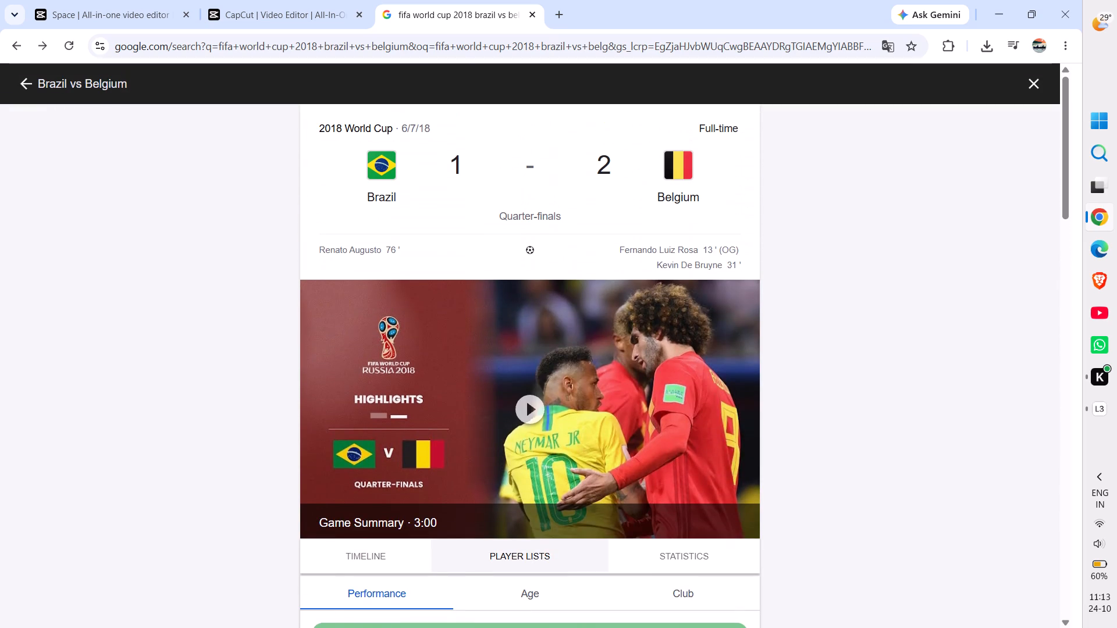
# Back in the CapCut editor, paste the copied scorer title at 02:12:09 and replace its text with Renato Augusto.
pyautogui.click(256, 0)
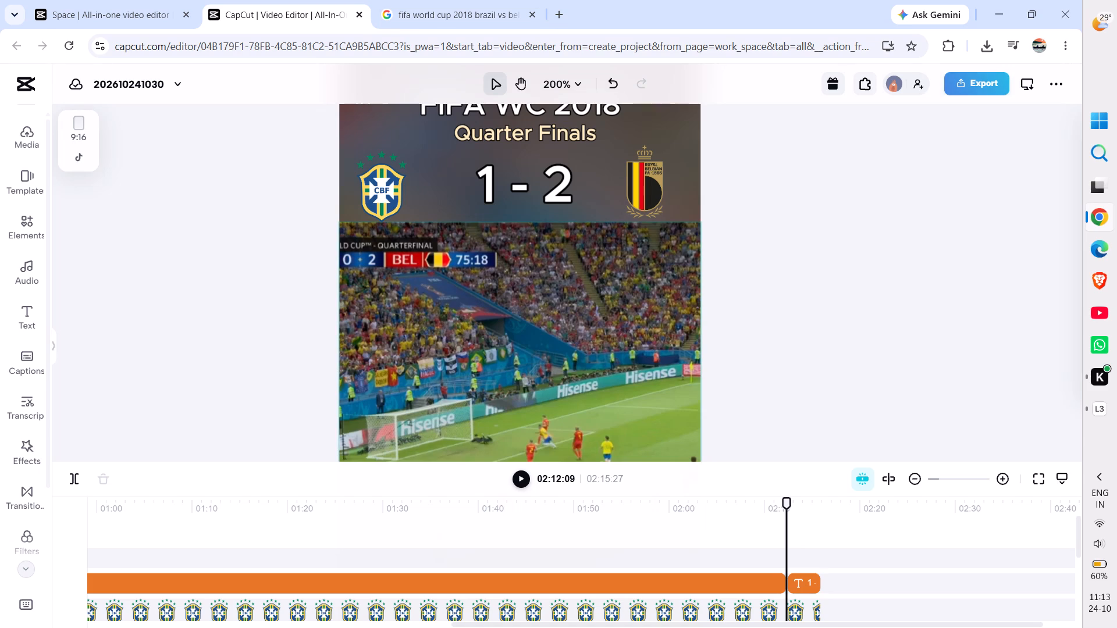
pyautogui.hotkey('ctrl', 'v')
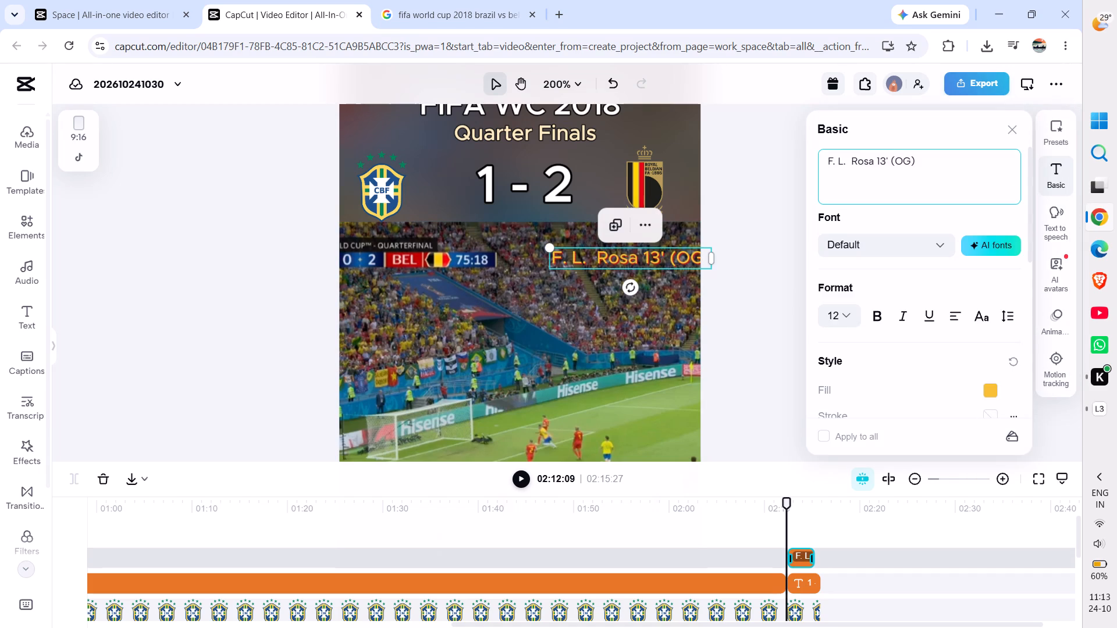
pyautogui.click(927, 165)
pyautogui.press('BackSpace')
pyautogui.press('BackSpace')
pyautogui.press('BackSpace')
pyautogui.press('BackSpace')
pyautogui.press('BackSpace')
pyautogui.press('BackSpace')
pyautogui.press('BackSpace')
pyautogui.press('BackSpace')
pyautogui.press('BackSpace')
pyautogui.press('BackSpace')
pyautogui.press('BackSpace')
pyautogui.press('BackSpace')
pyautogui.press('BackSpace')
pyautogui.press('BackSpace')
pyautogui.press('BackSpace')
pyautogui.press('BackSpace')
pyautogui.press('BackSpace')
pyautogui.press('BackSpace')
pyautogui.press('BackSpace')
pyautogui.press('BackSpace')
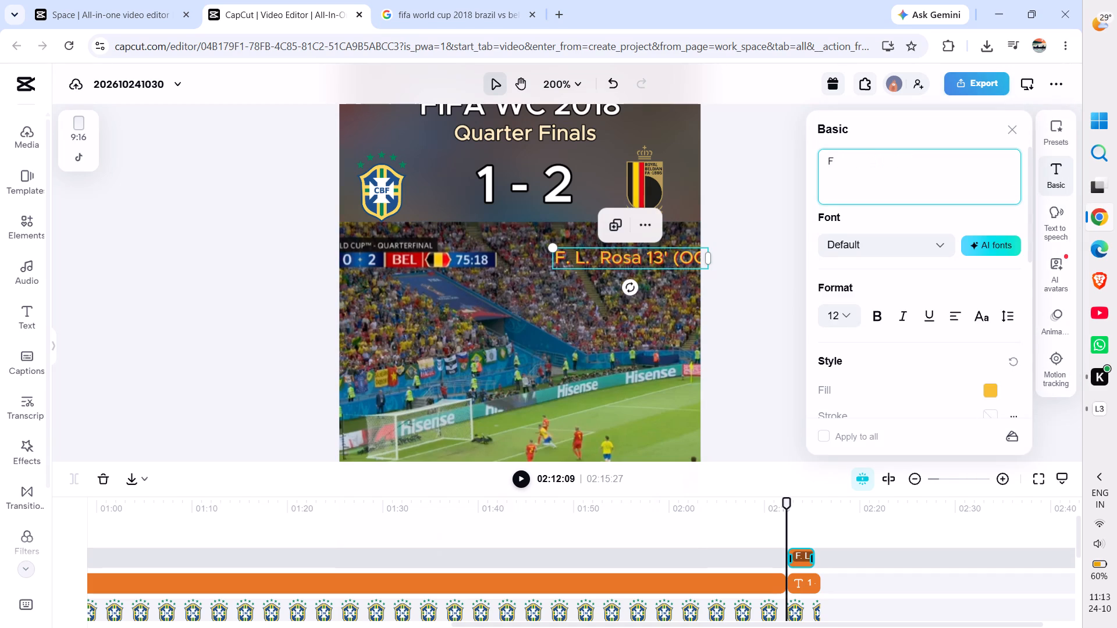
pyautogui.hotkey('ctrl', 'c')
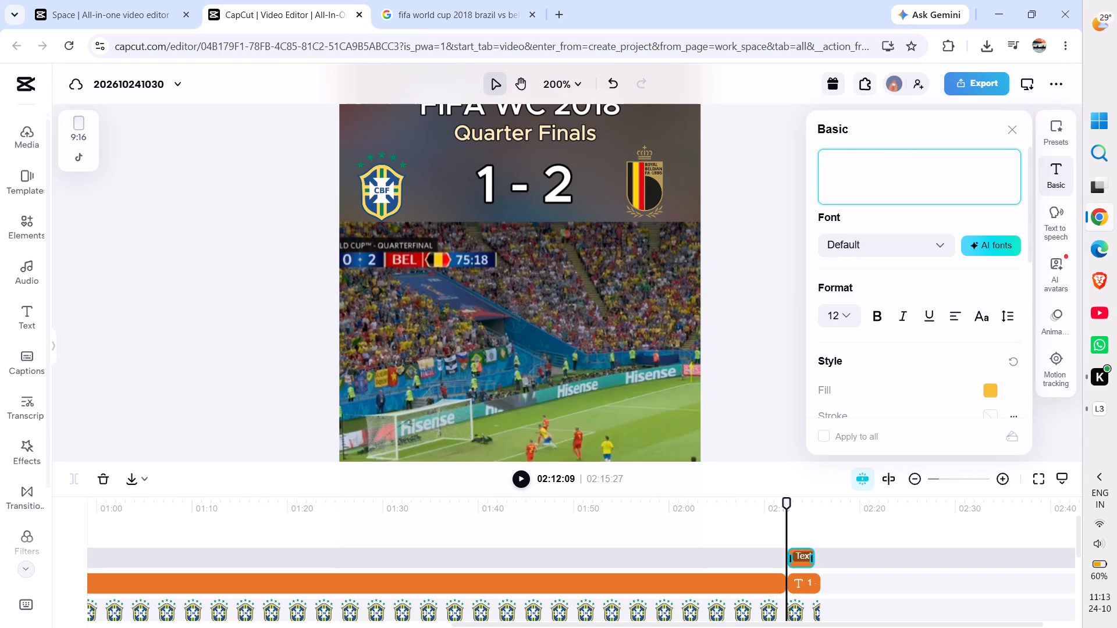
pyautogui.hotkey('ctrl', 'v')
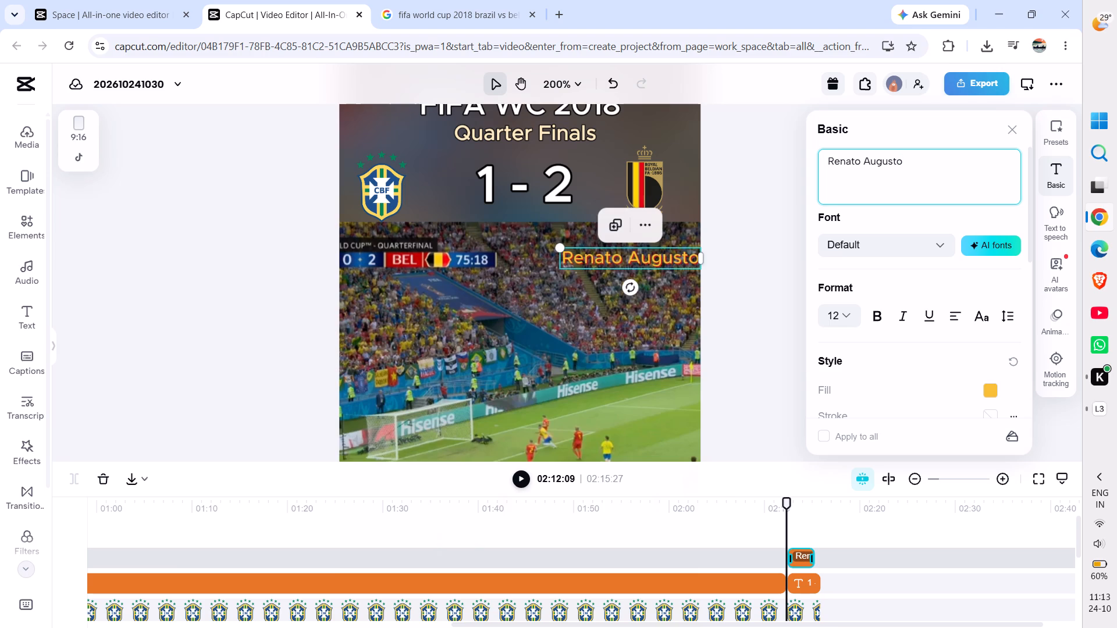
# Append the goal minute and shorten the first name to an initial so the title reads R. Augusto 76'.
pyautogui.press('space')
pyautogui.write("76'")
pyautogui.click(859, 169)
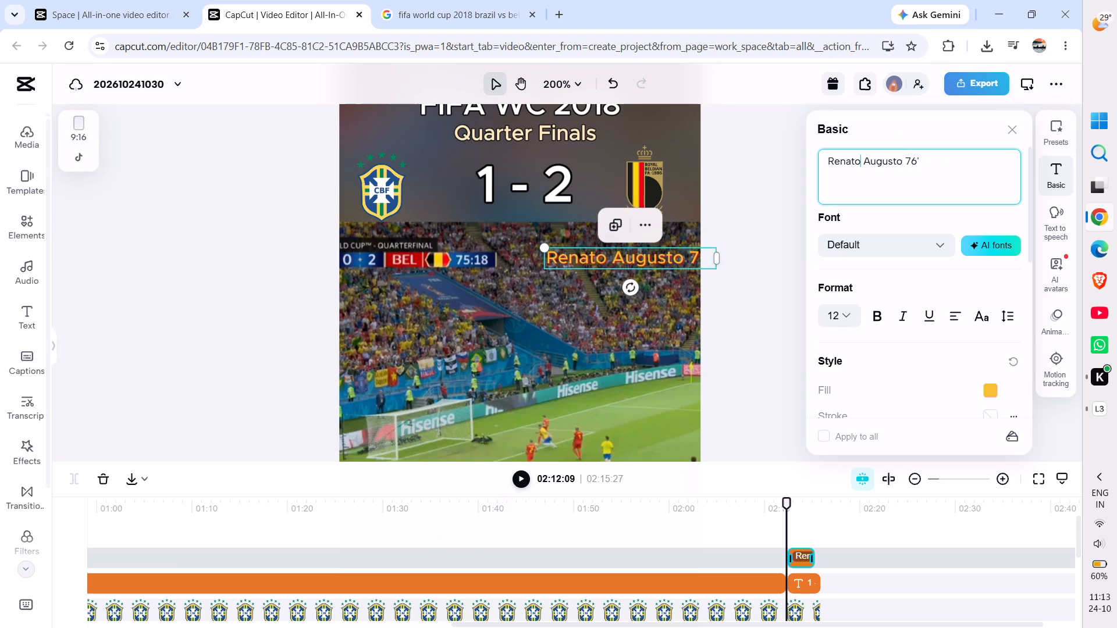
pyautogui.press('BackSpace')
pyautogui.press('BackSpace')
pyautogui.press('BackSpace')
pyautogui.press('BackSpace')
pyautogui.press('BackSpace')
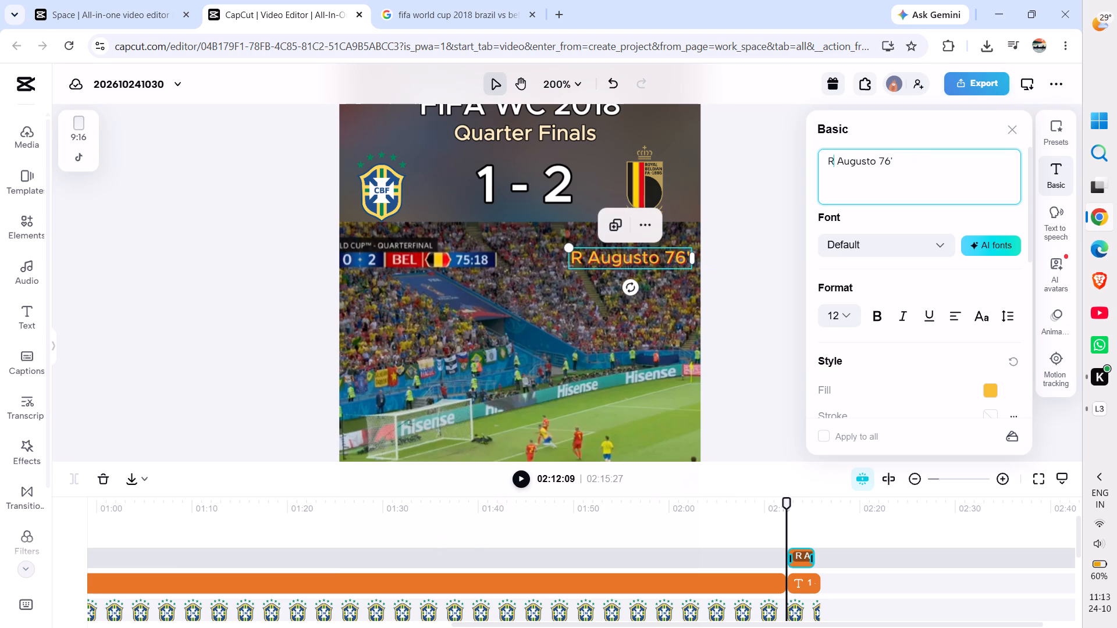
pyautogui.press('.')
pyautogui.click(760, 203)
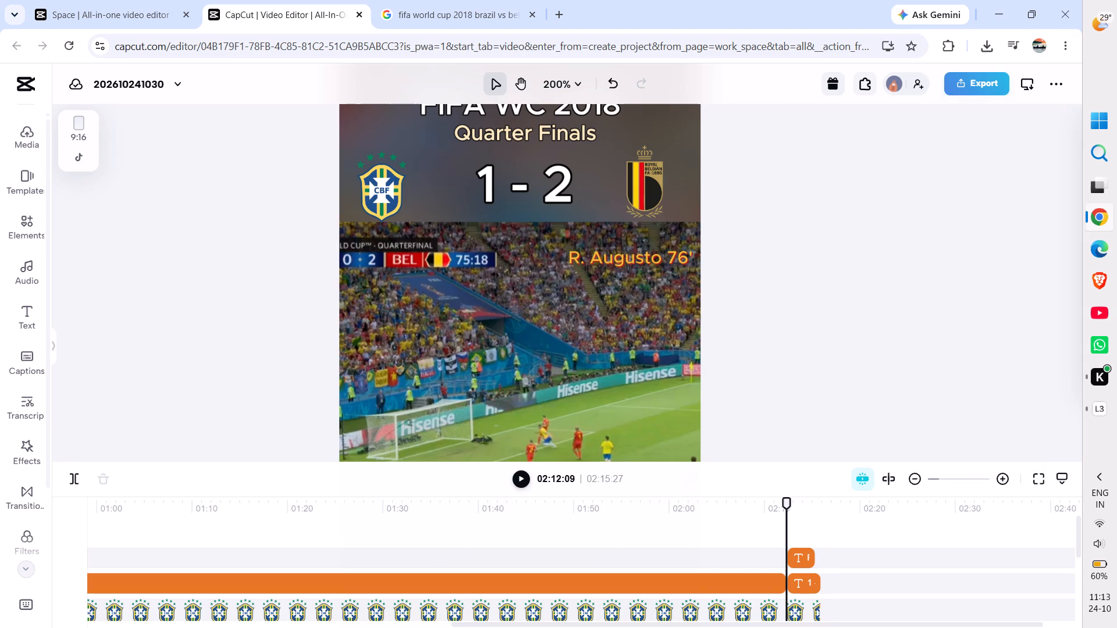
# Move the R. Augusto 76' title to the left edge of the frame, just below the Brazil crest.
pyautogui.moveTo(631, 258); pyautogui.dragTo(407, 235)
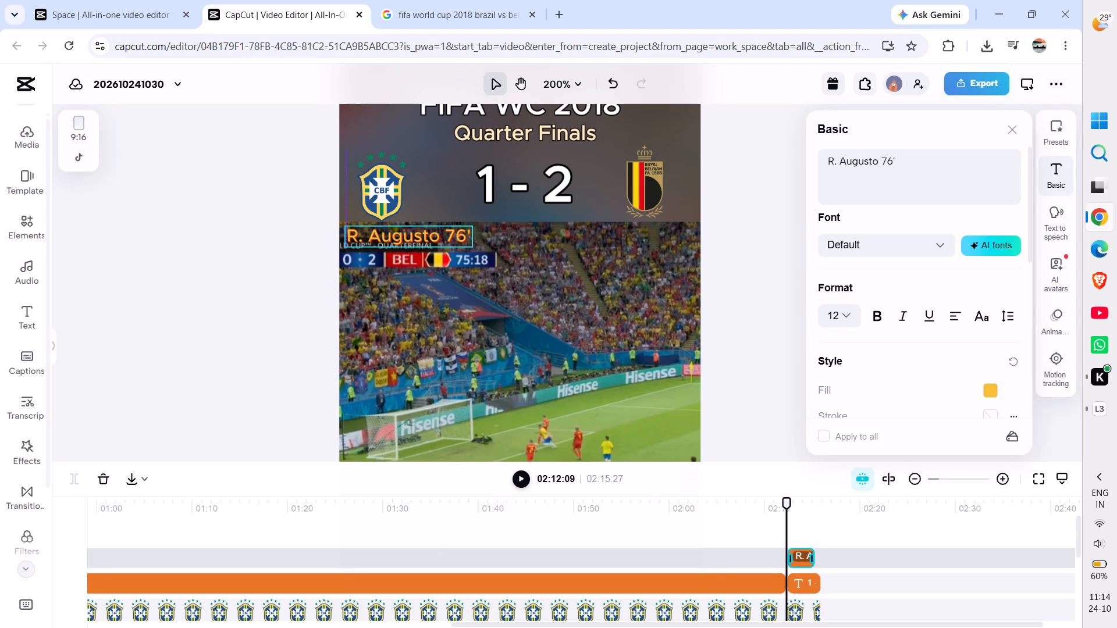
pyautogui.moveTo(407, 235); pyautogui.dragTo(407, 231)
pyautogui.click(254, 242)
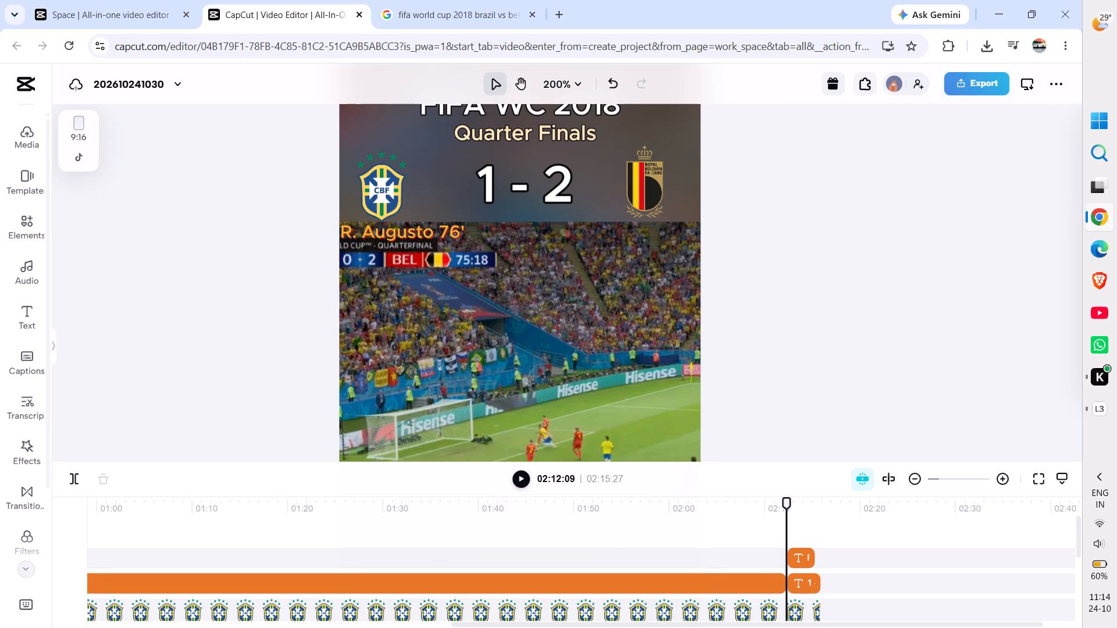
pyautogui.click(265, 371)
# Extend the R. Augusto 76' title so it ends together with the 1 - 2 score title.
pyautogui.click(792, 558)
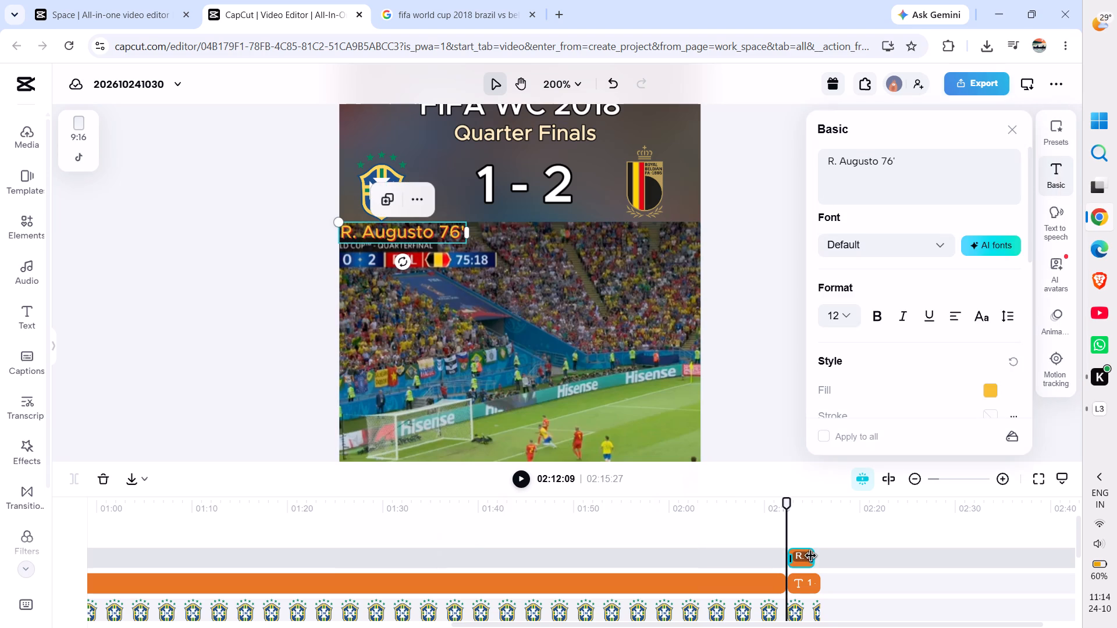
pyautogui.moveTo(814, 557); pyautogui.dragTo(819, 556)
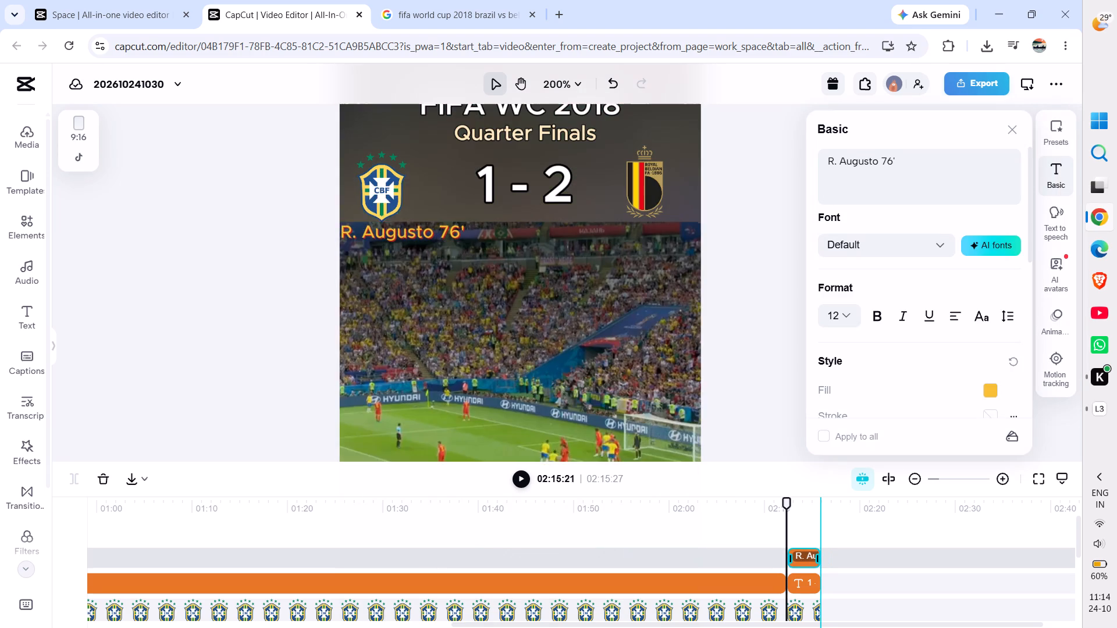
# Play through the second goal and its replay, and extend the K. De Bruyne 31' title to end at 01:02:07.
pyautogui.hscroll(3, 639, 543)
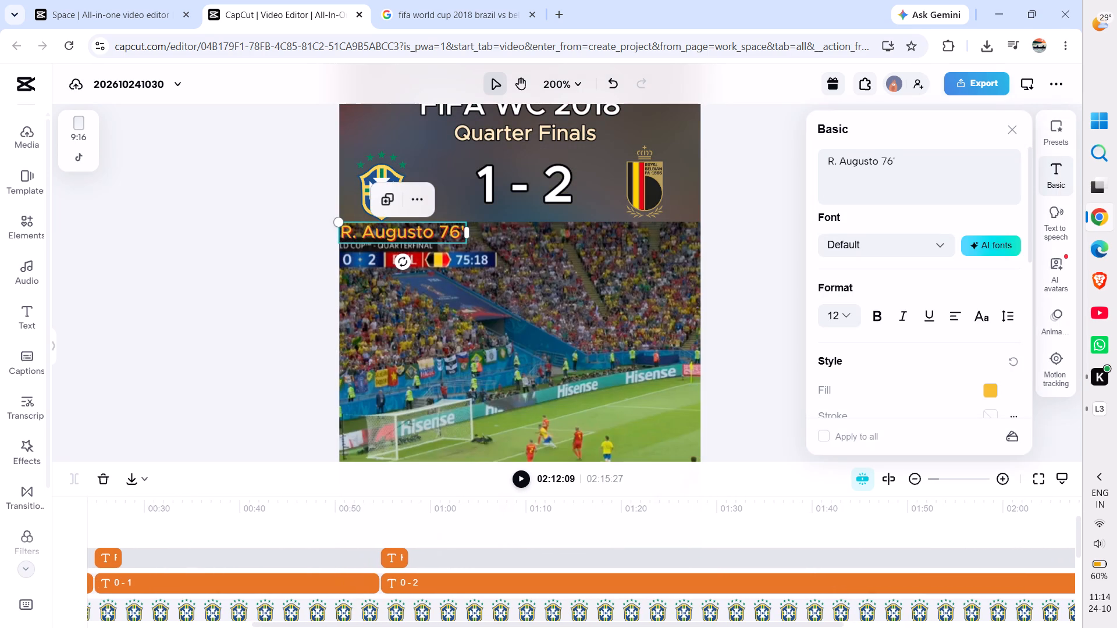
pyautogui.click(365, 524)
pyautogui.press('space')
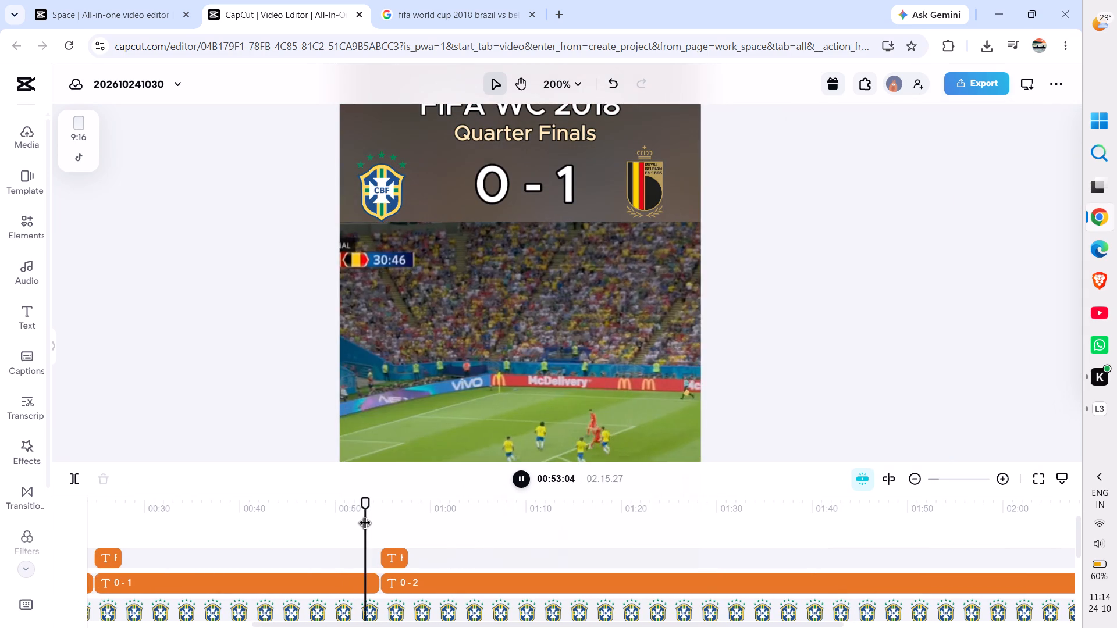
pyautogui.scroll(-1, 344, 345)
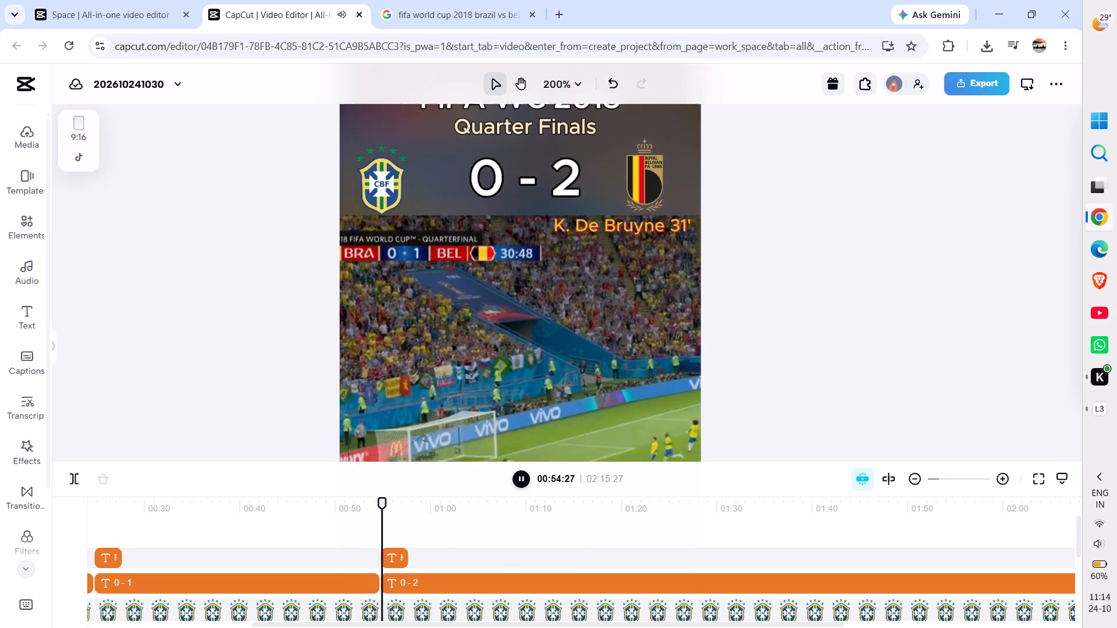
pyautogui.scroll(-3, 344, 345)
pyautogui.scroll(1, 344, 345)
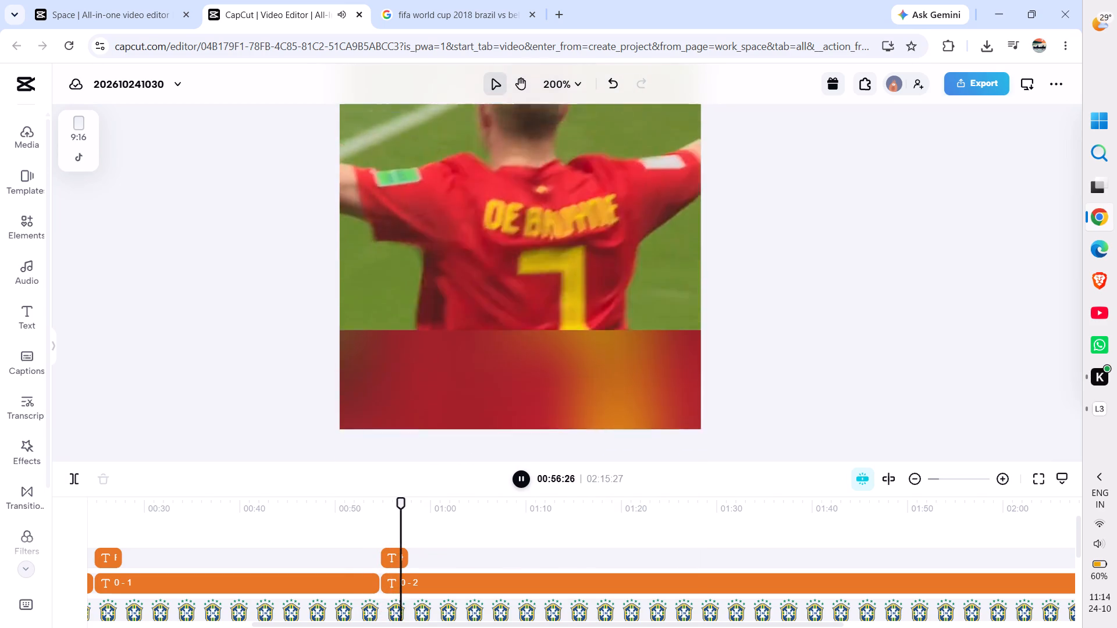
pyautogui.scroll(3, 344, 345)
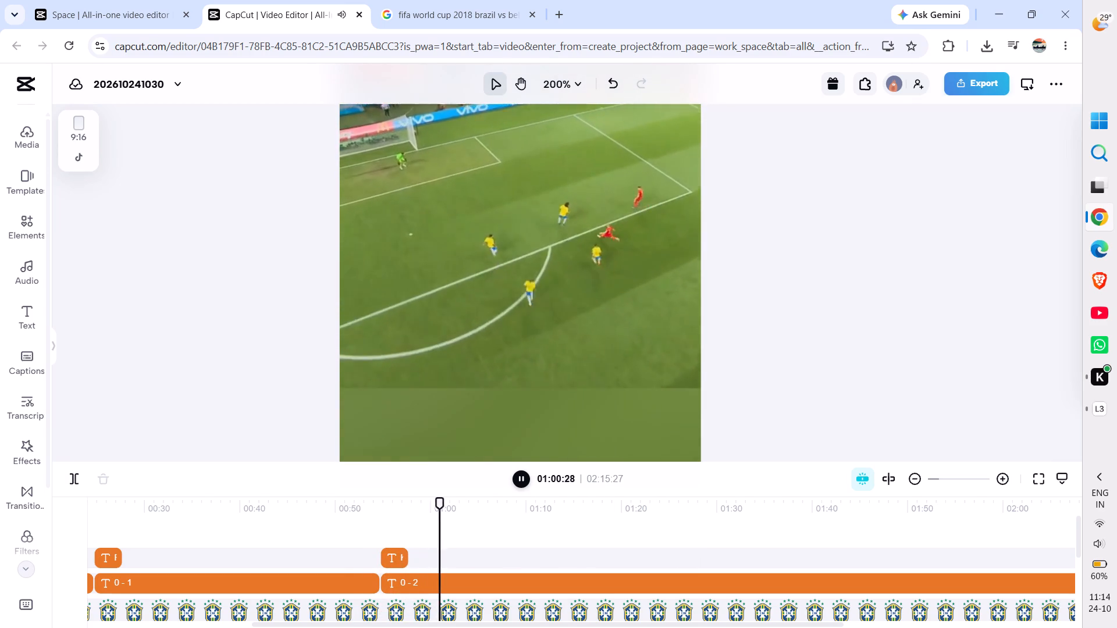
pyautogui.press('space')
pyautogui.press('space')
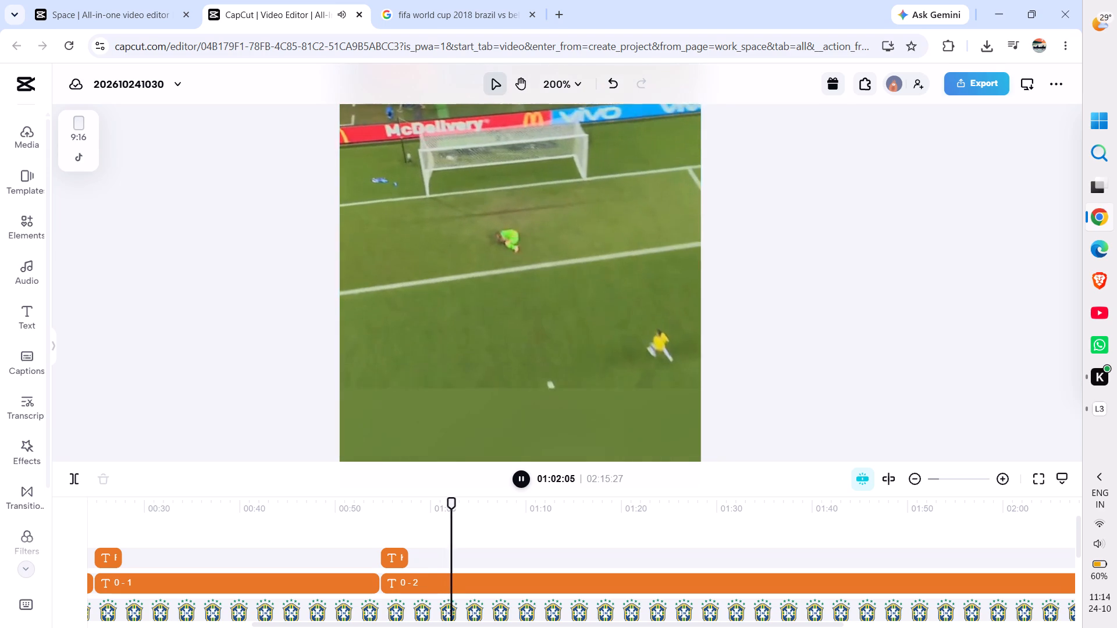
pyautogui.press('space')
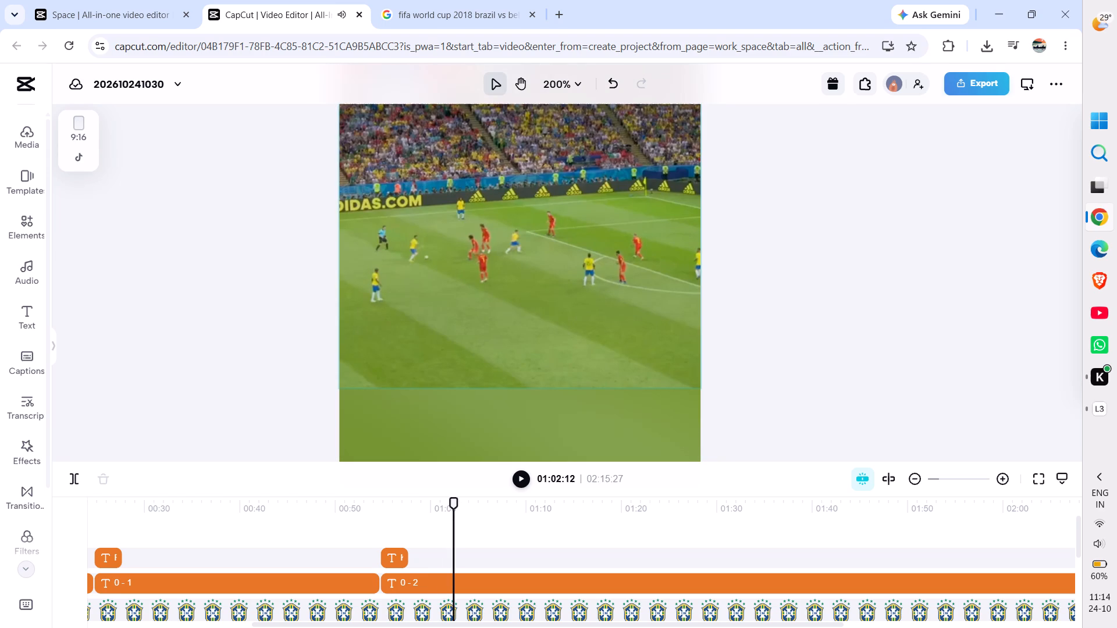
pyautogui.hotkey('ctrl', '=')
pyautogui.hotkey('ctrl', '=')
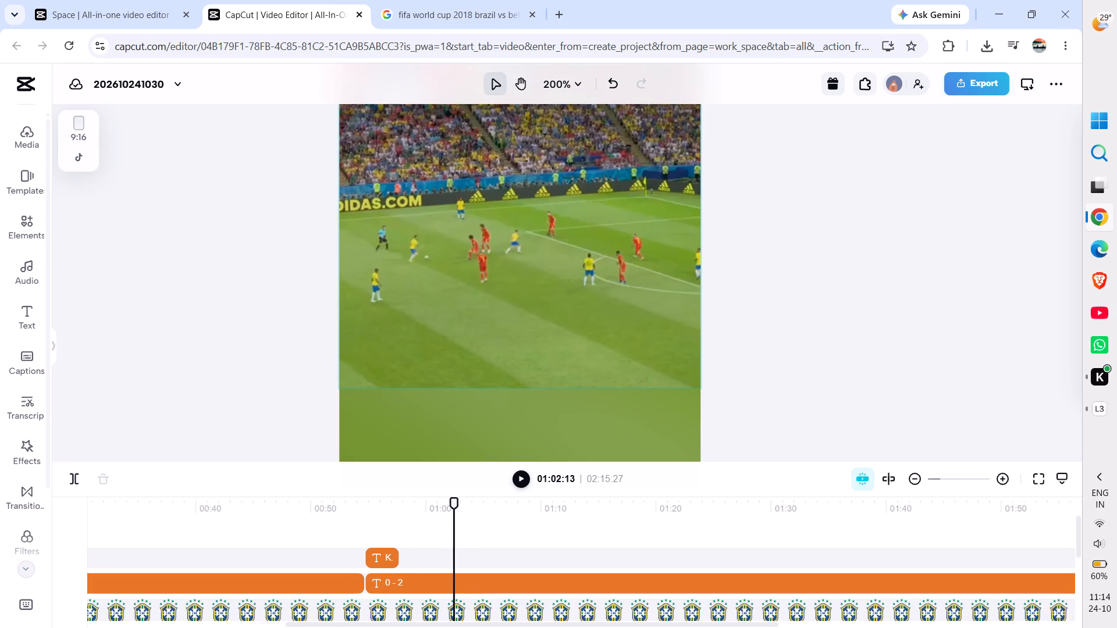
pyautogui.hotkey('ctrl', '=')
pyautogui.hotkey('ctrl', '=')
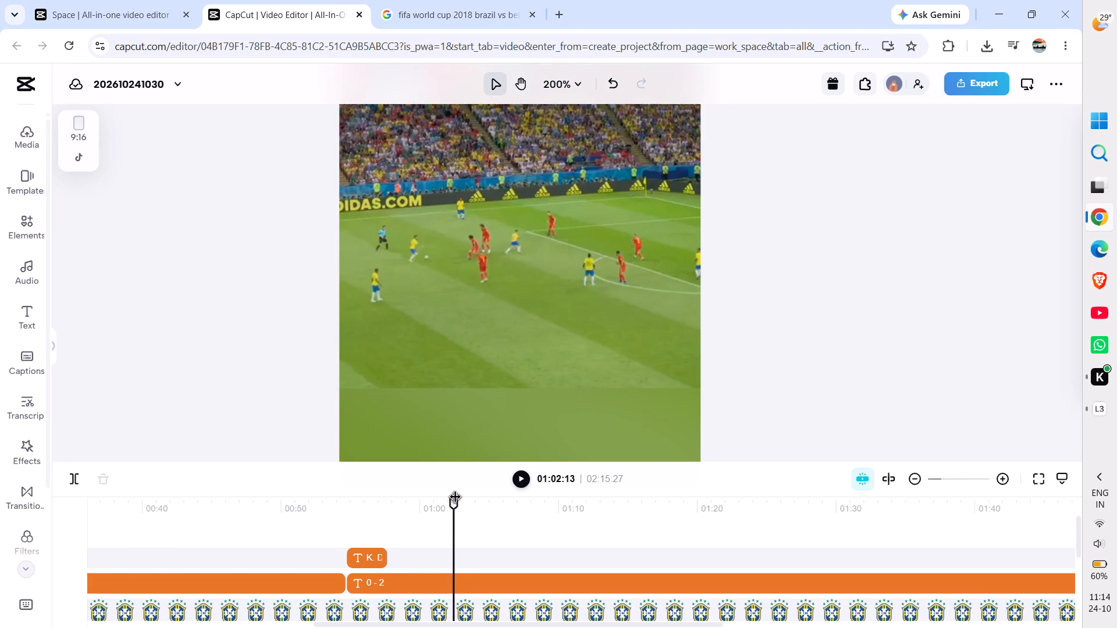
pyautogui.click(454, 503)
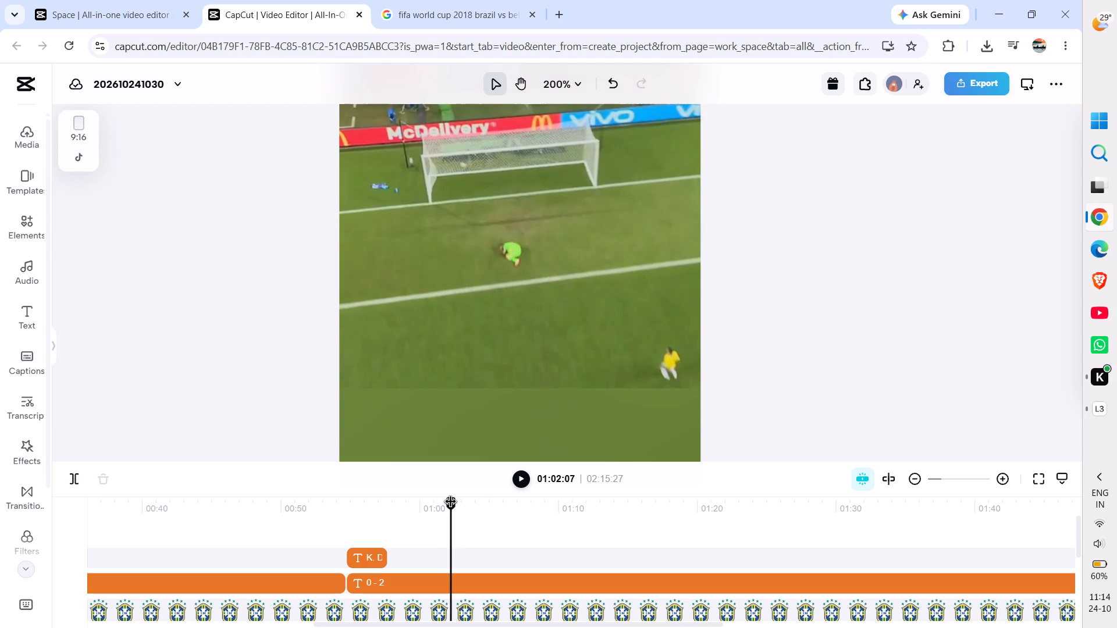
pyautogui.click(375, 559)
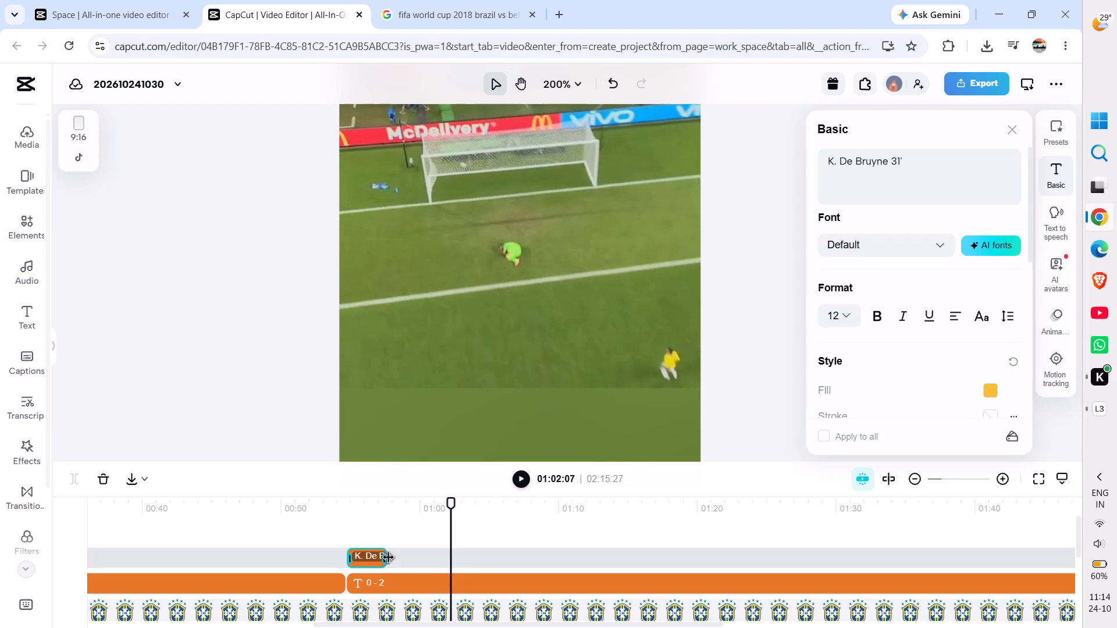
pyautogui.moveTo(385, 559); pyautogui.dragTo(463, 576)
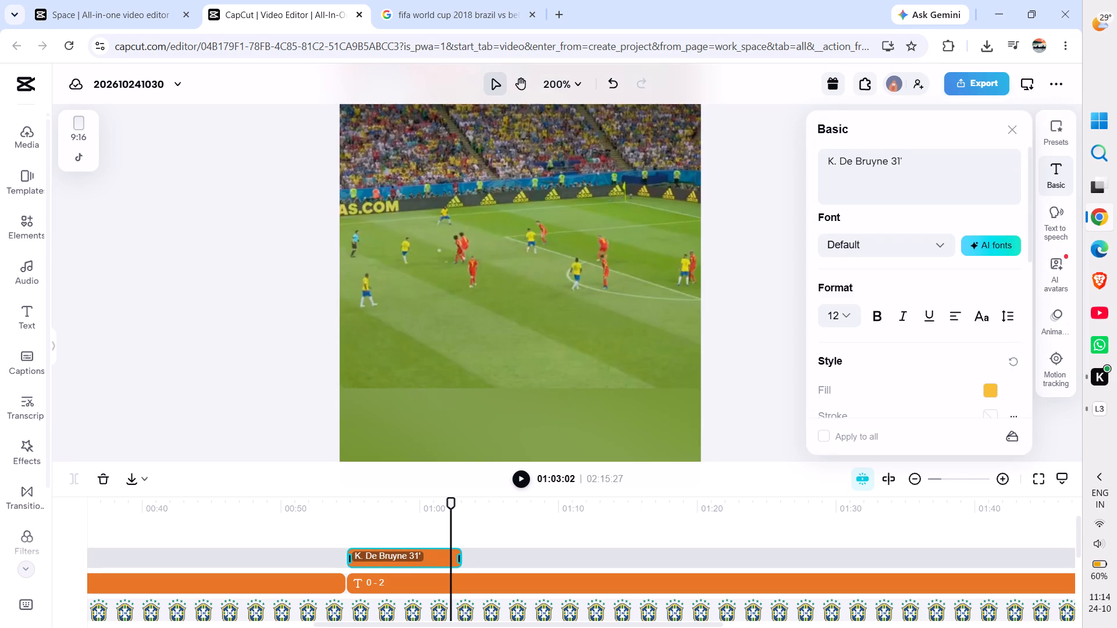
pyautogui.moveTo(463, 576); pyautogui.dragTo(453, 575)
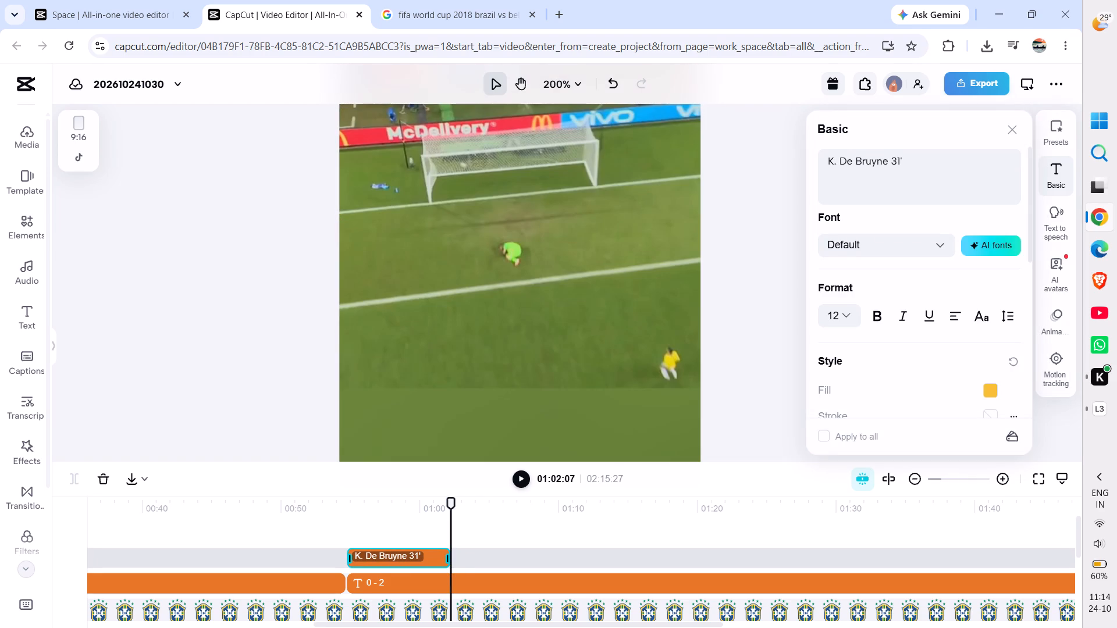
# Find the end of the first goal's replay and extend the F. L. Rosa 13' (OG) title to end at 00:29:09.
pyautogui.click(232, 538)
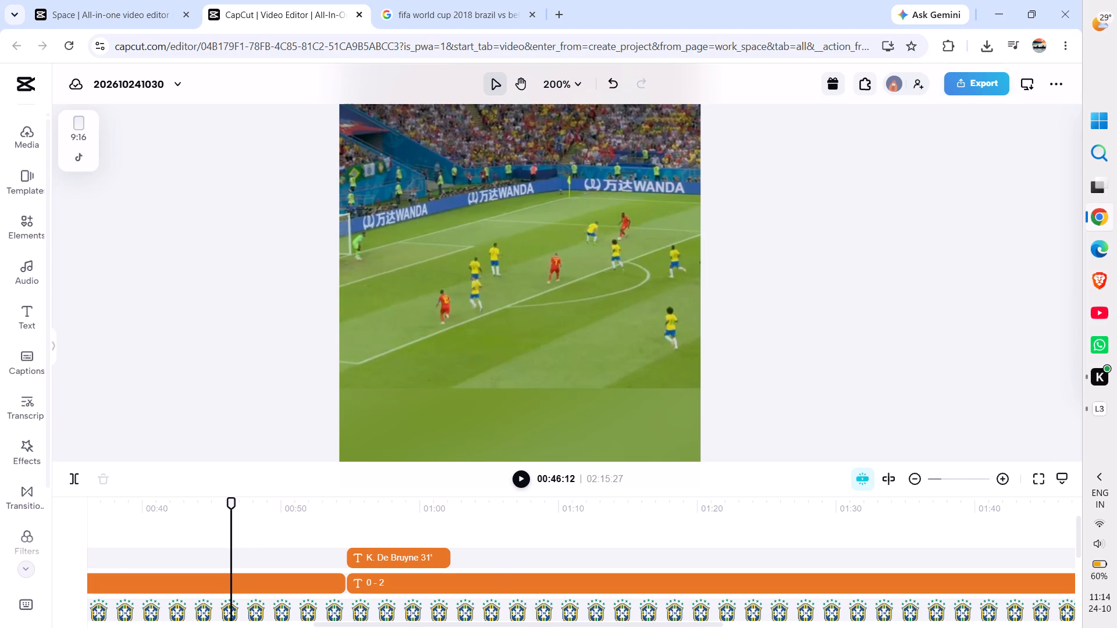
pyautogui.hscroll(4, 266, 519)
pyautogui.click(386, 542)
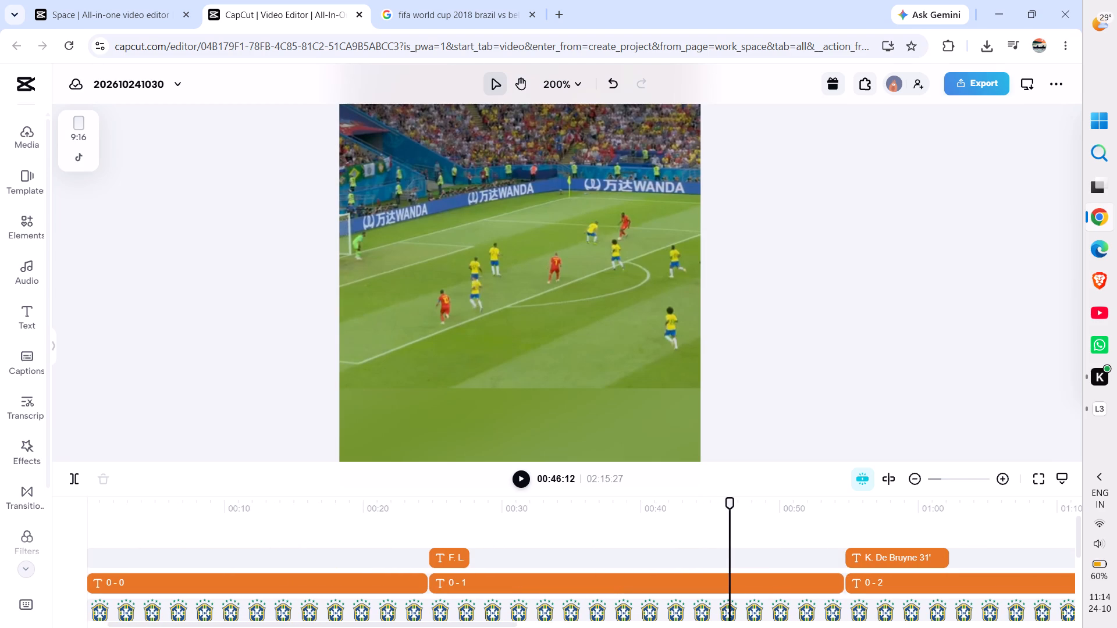
pyautogui.press('space')
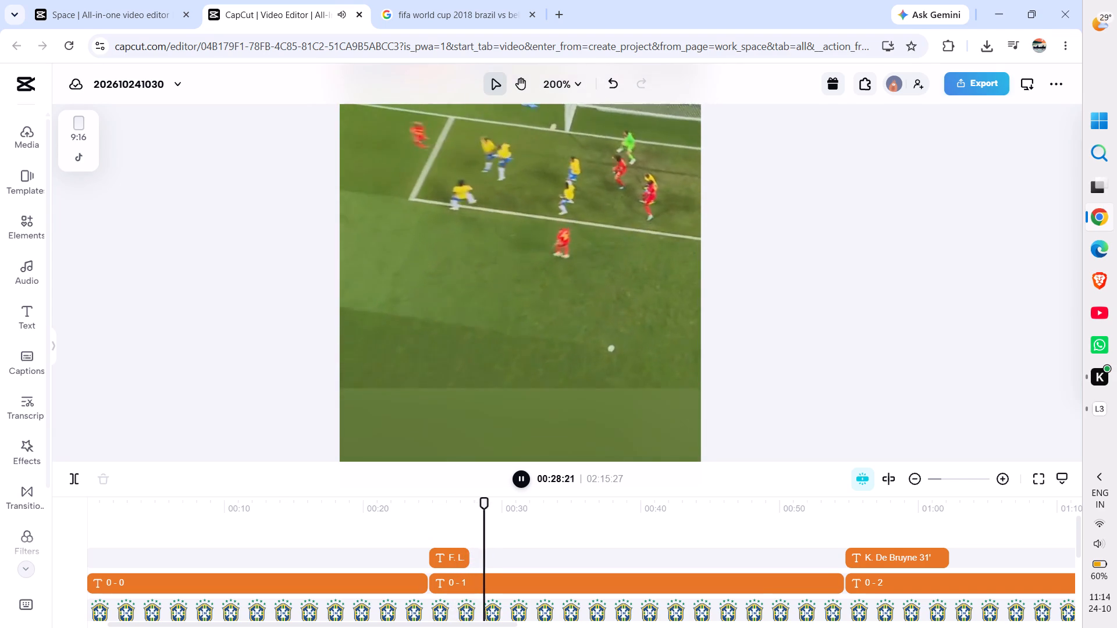
pyautogui.press('space')
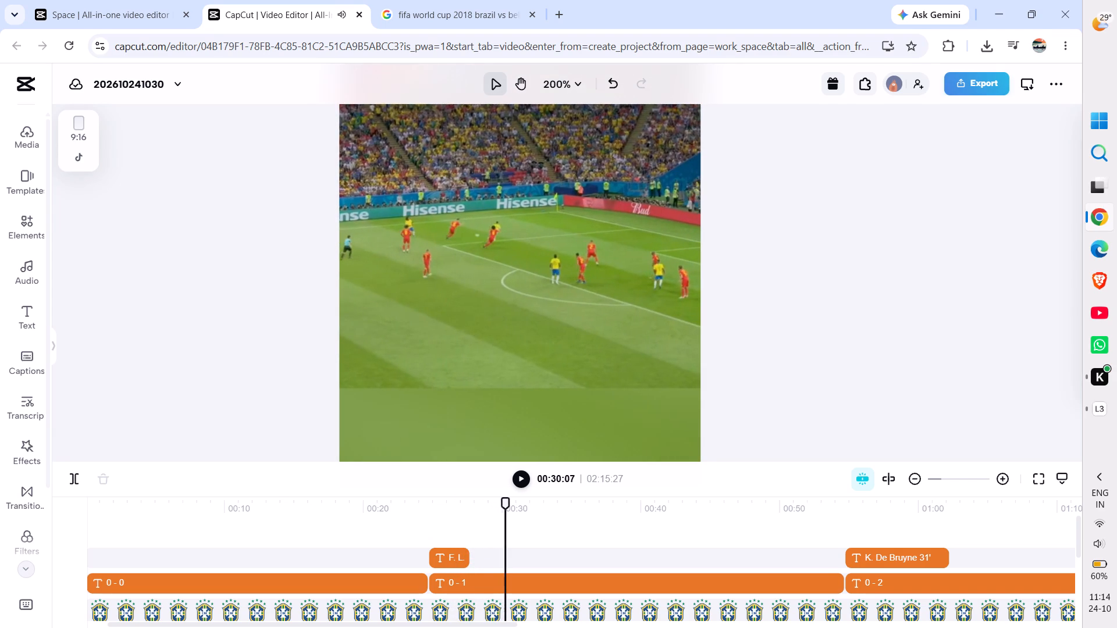
pyautogui.moveTo(507, 503); pyautogui.dragTo(501, 503)
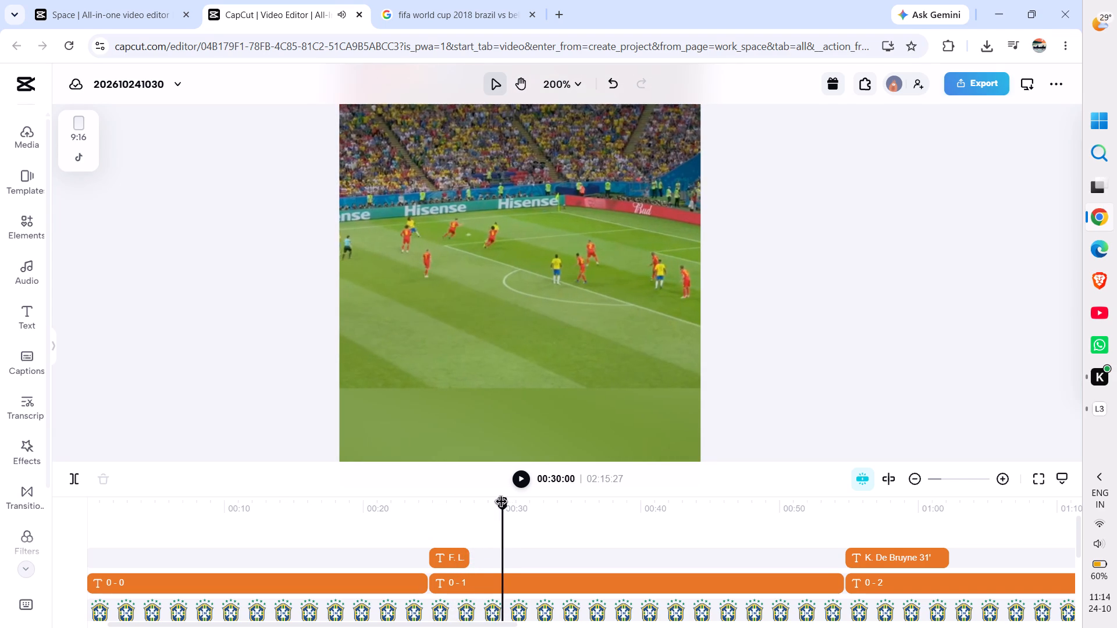
pyautogui.moveTo(501, 503); pyautogui.dragTo(500, 503)
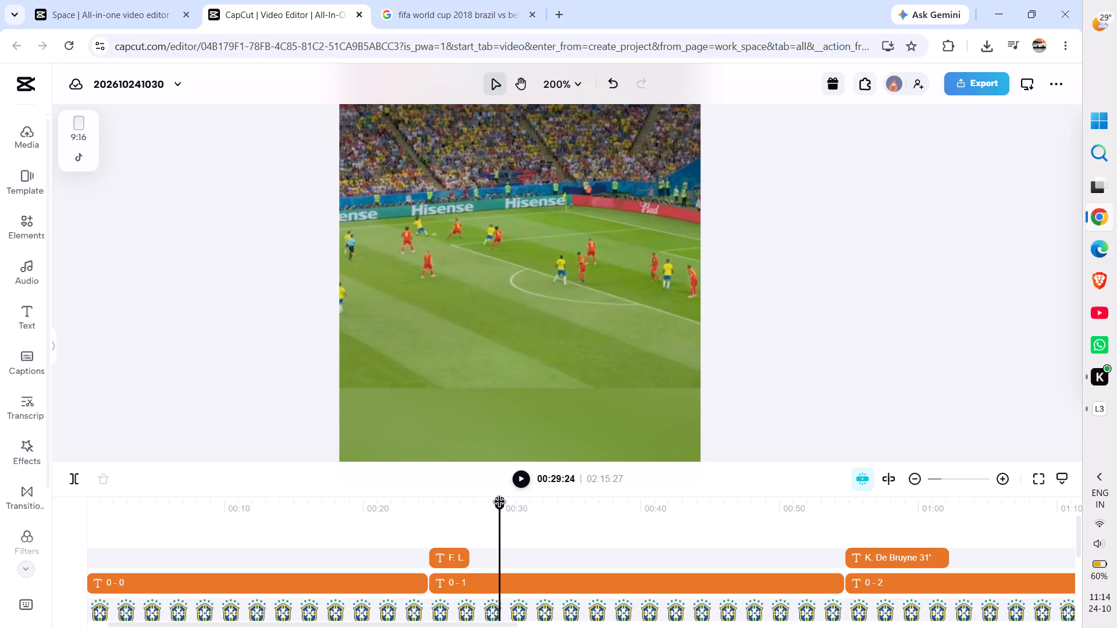
pyautogui.moveTo(500, 503); pyautogui.dragTo(493, 503)
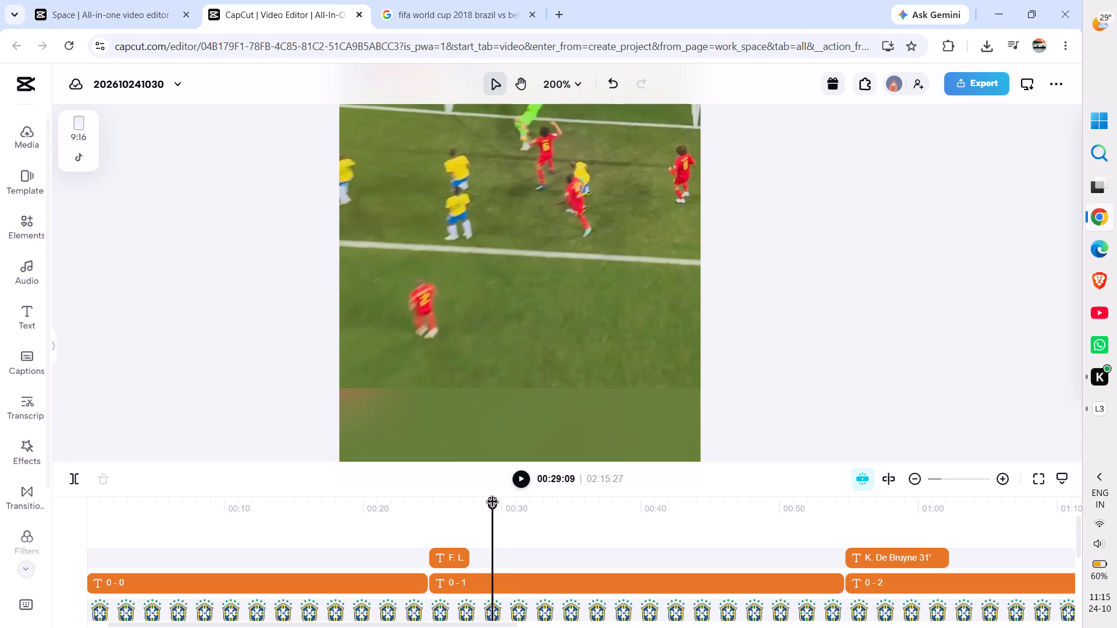
pyautogui.click(448, 557)
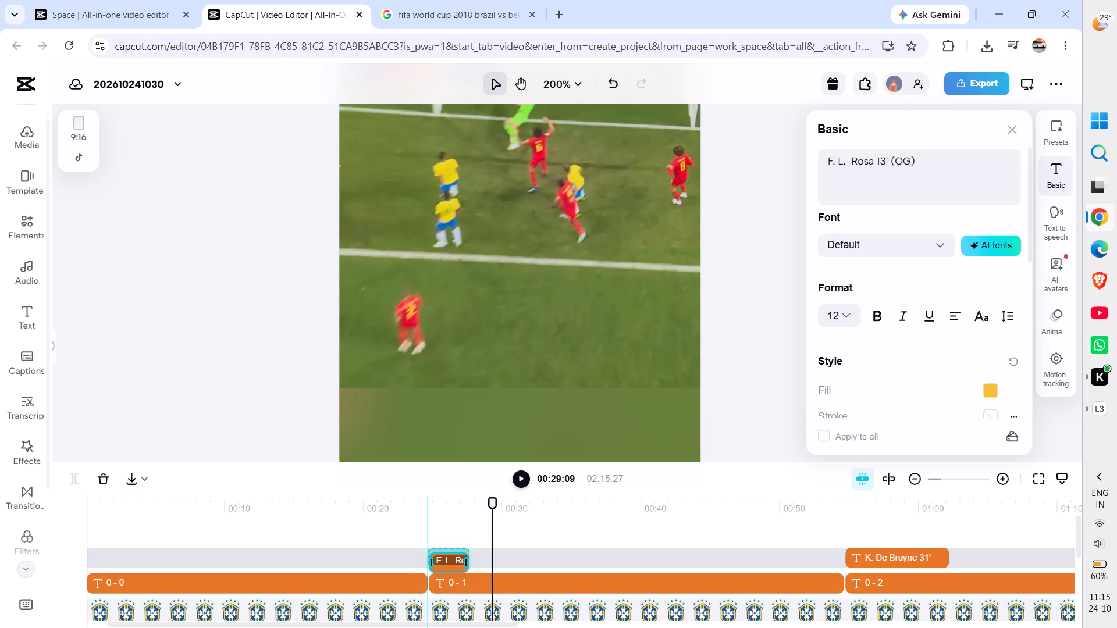
pyautogui.moveTo(466, 559); pyautogui.dragTo(475, 559)
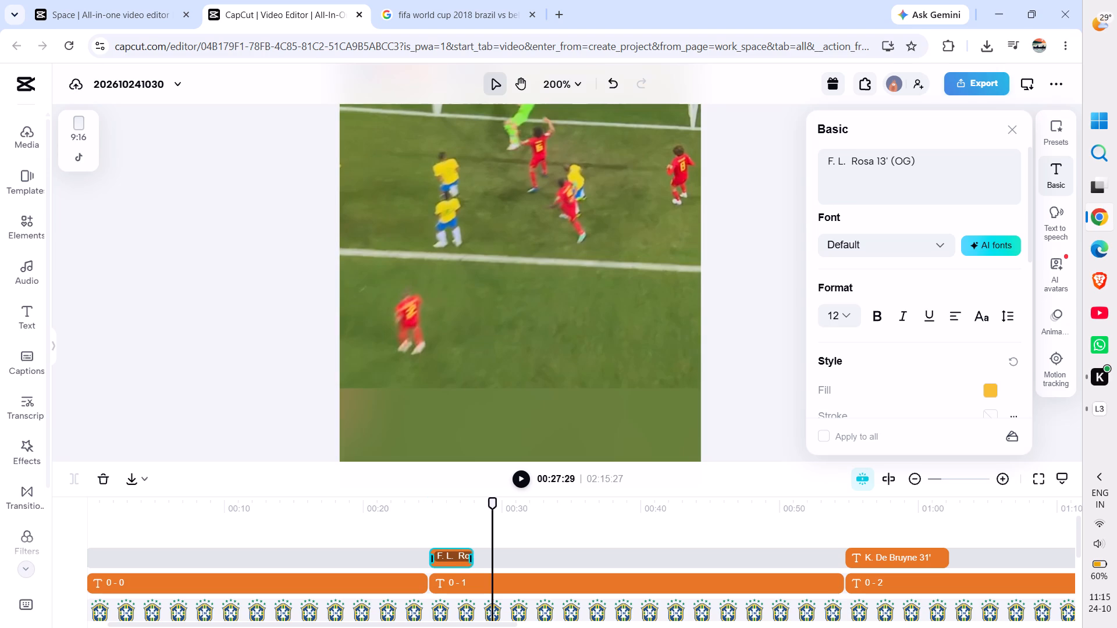
pyautogui.moveTo(475, 559); pyautogui.dragTo(491, 559)
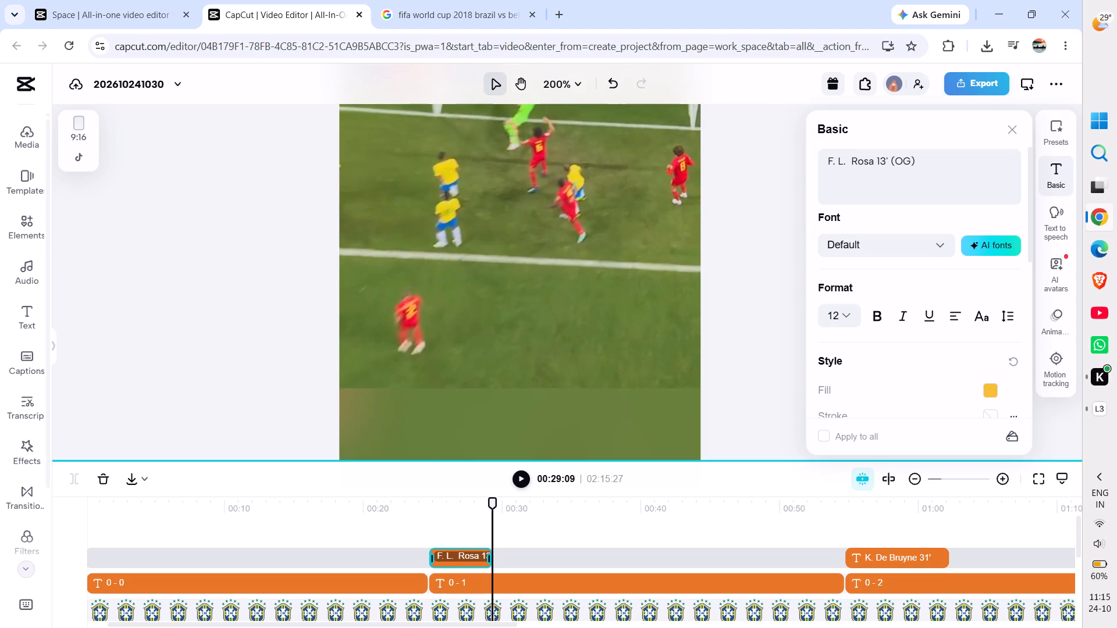
pyautogui.click(247, 349)
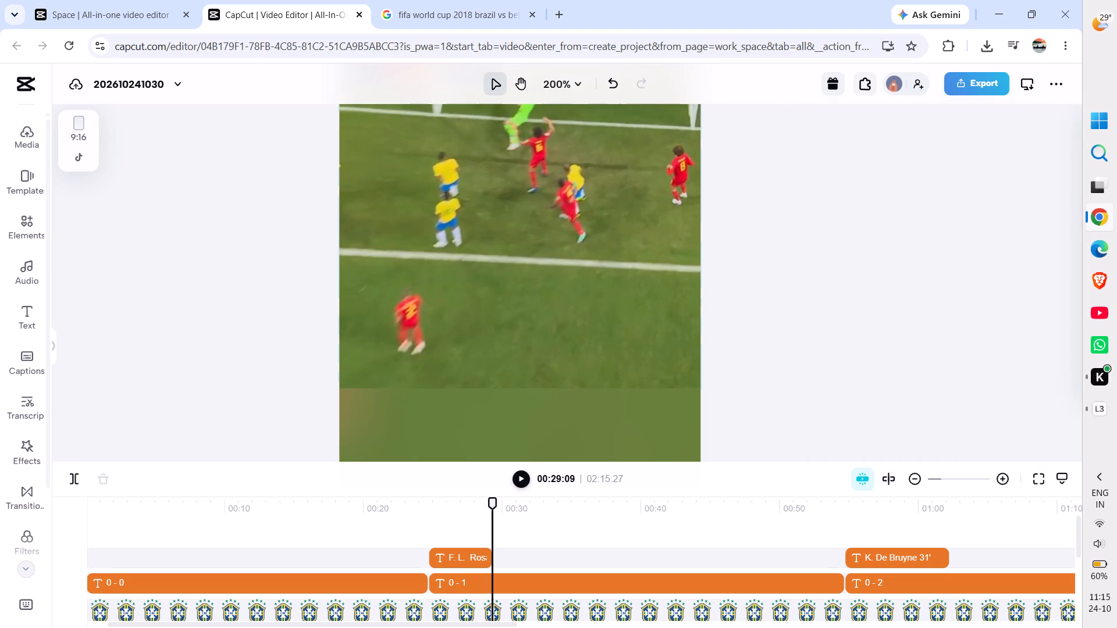
pyautogui.scroll(1, 368, 269)
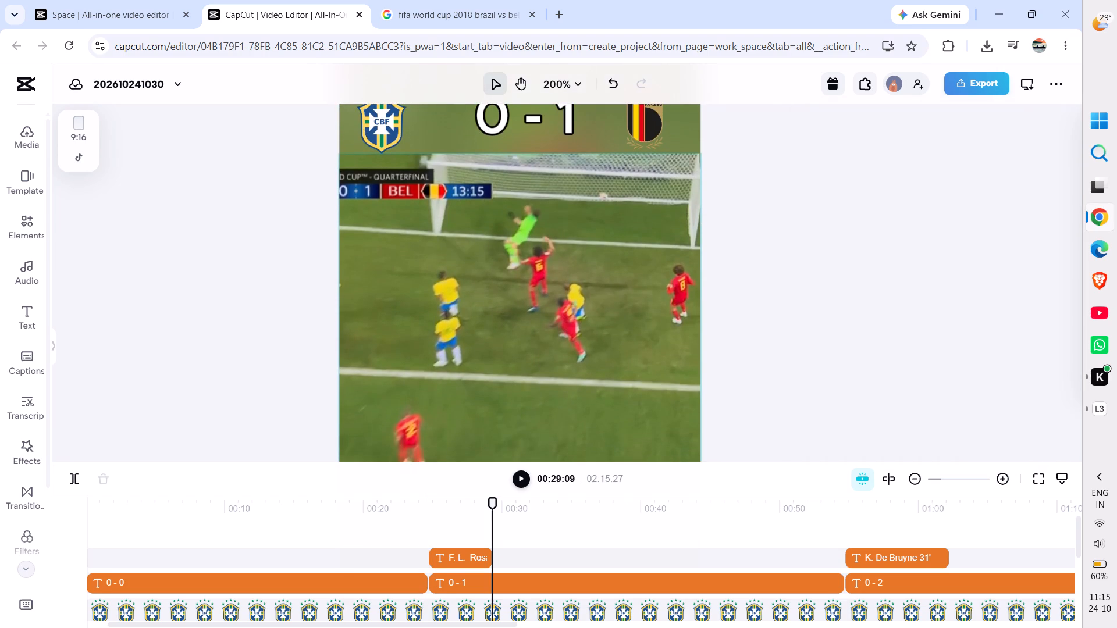
# Switch to the Google match results and open Marcelo's match statistics from the Brazil lineup.
pyautogui.click(493, 1)
pyautogui.scroll(-5, 417, 329)
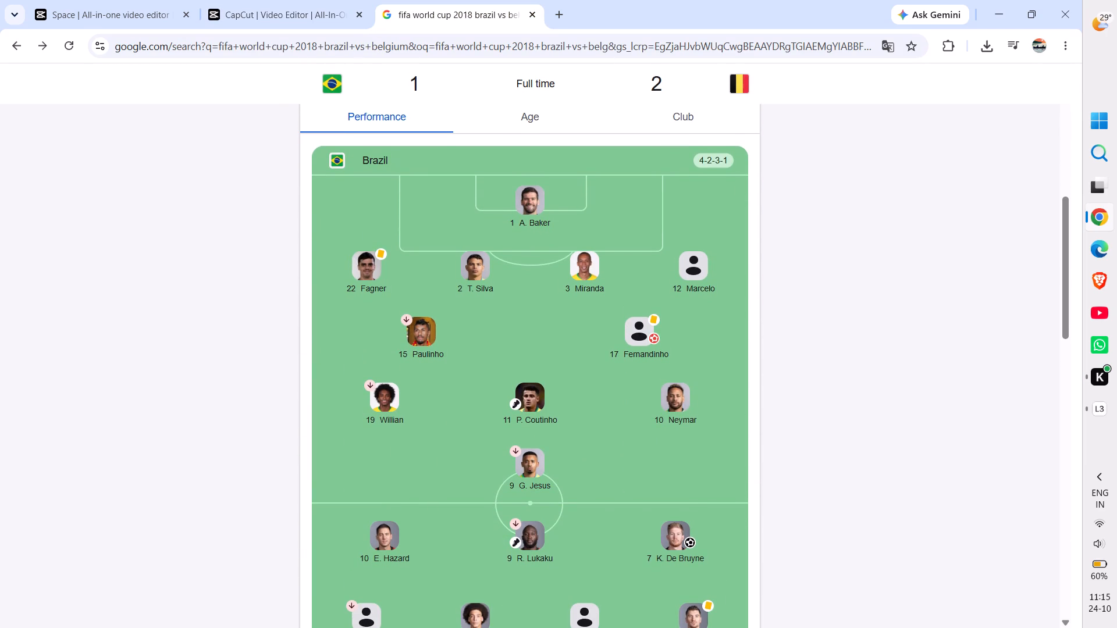
pyautogui.click(691, 258)
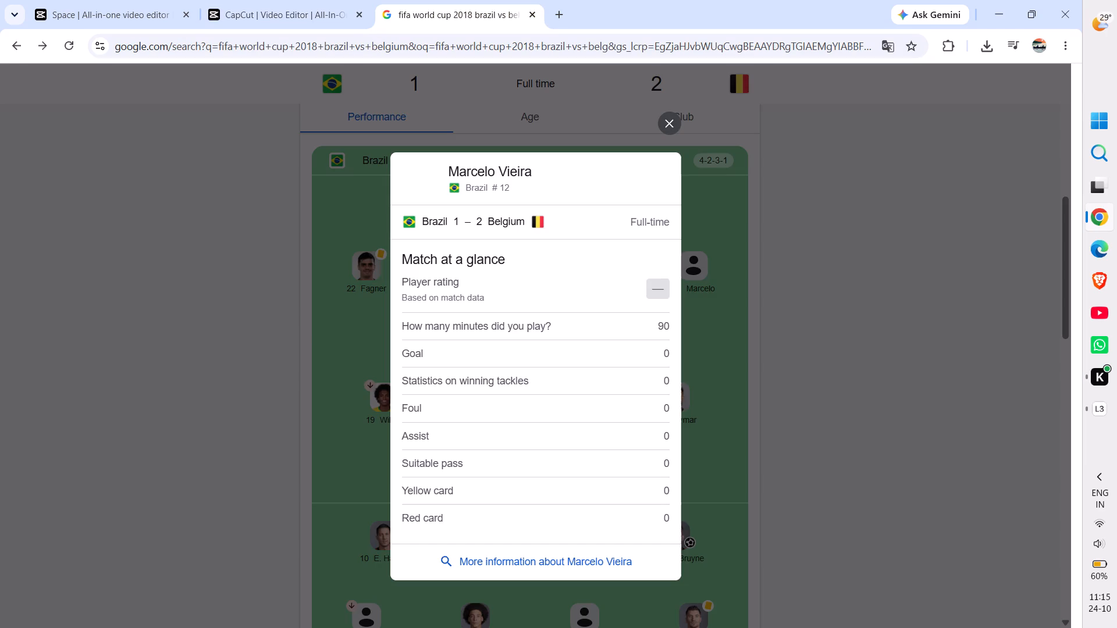
# Open more information about Marcelo Vieira and look through his search results, profile facts and related people.
pyautogui.click(499, 559)
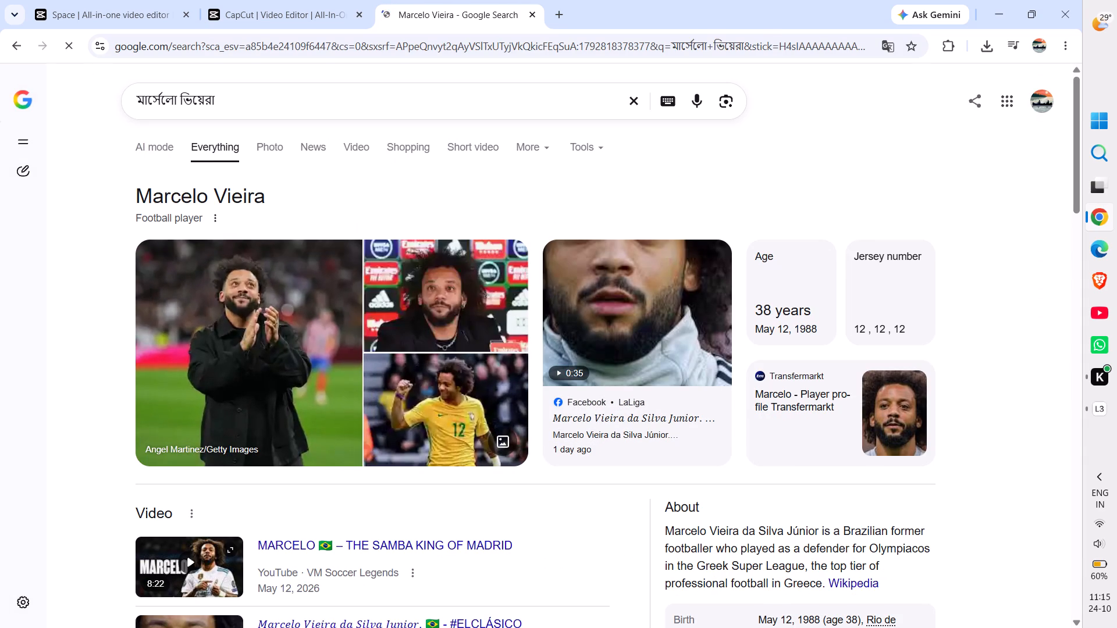
pyautogui.scroll(-1, 102, 359)
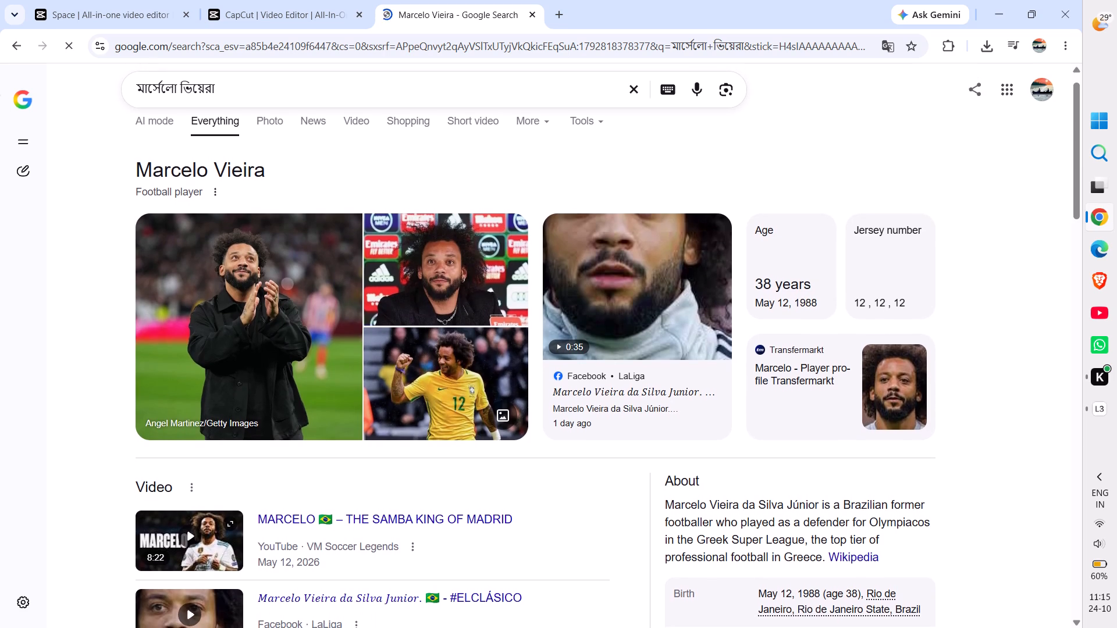
pyautogui.scroll(-1, 102, 359)
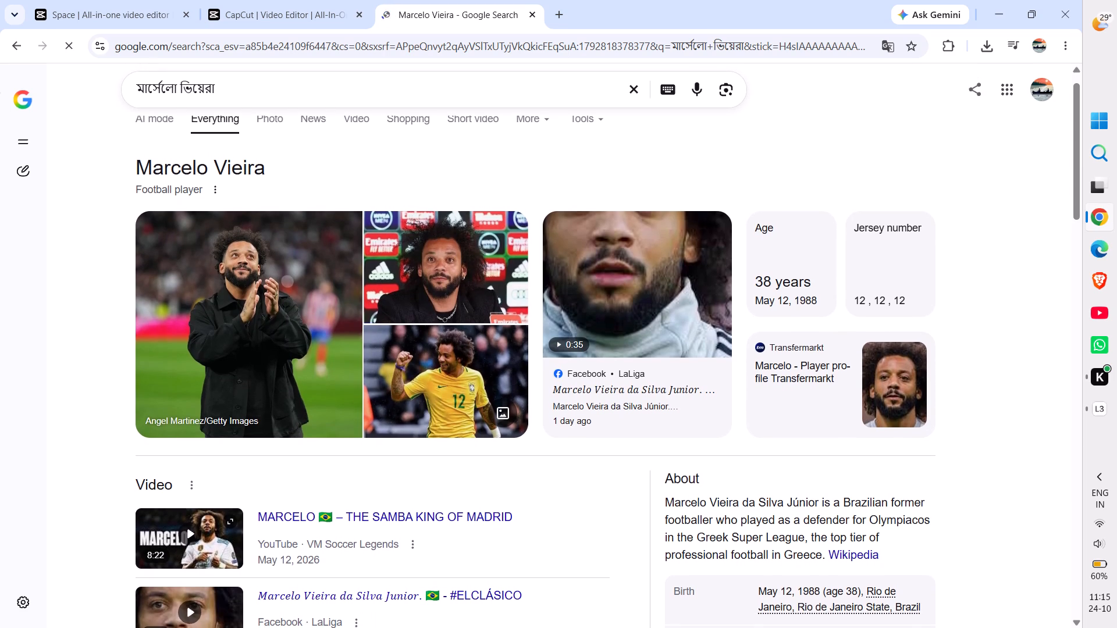
pyautogui.scroll(-1, 102, 359)
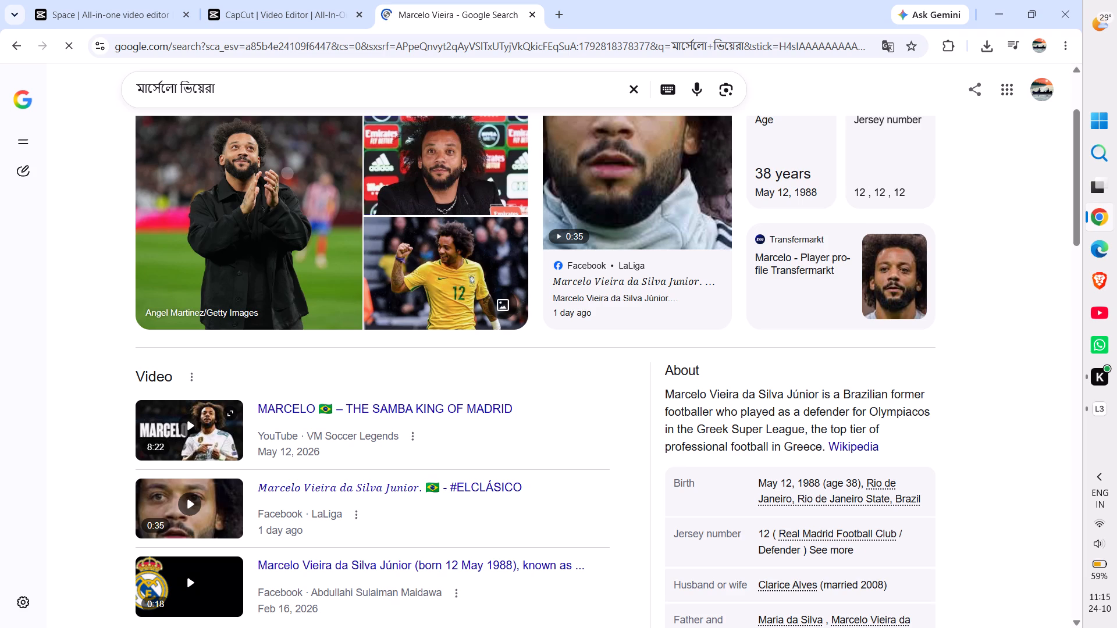
pyautogui.scroll(1, 102, 359)
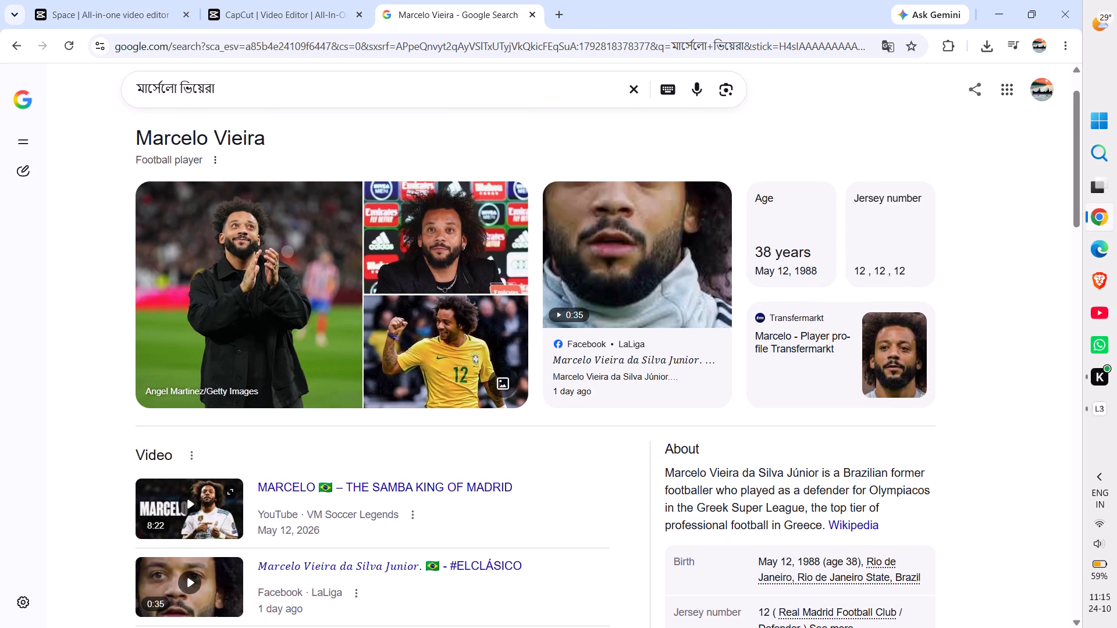
pyautogui.hscroll(-1, 372, 329)
pyautogui.scroll(-1, 372, 329)
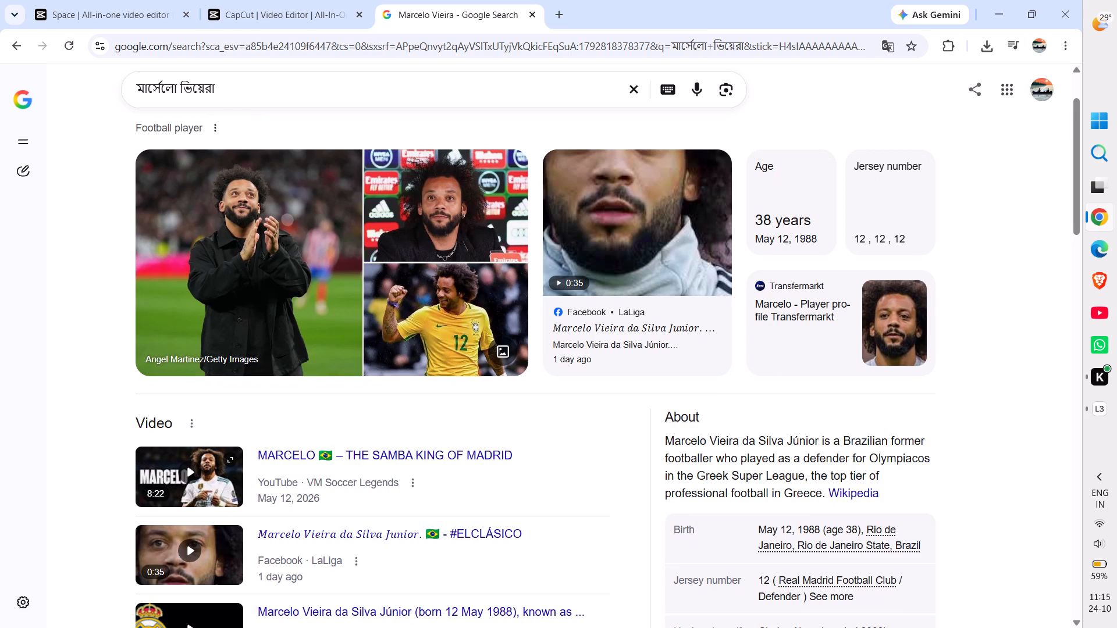
pyautogui.scroll(-3, 372, 329)
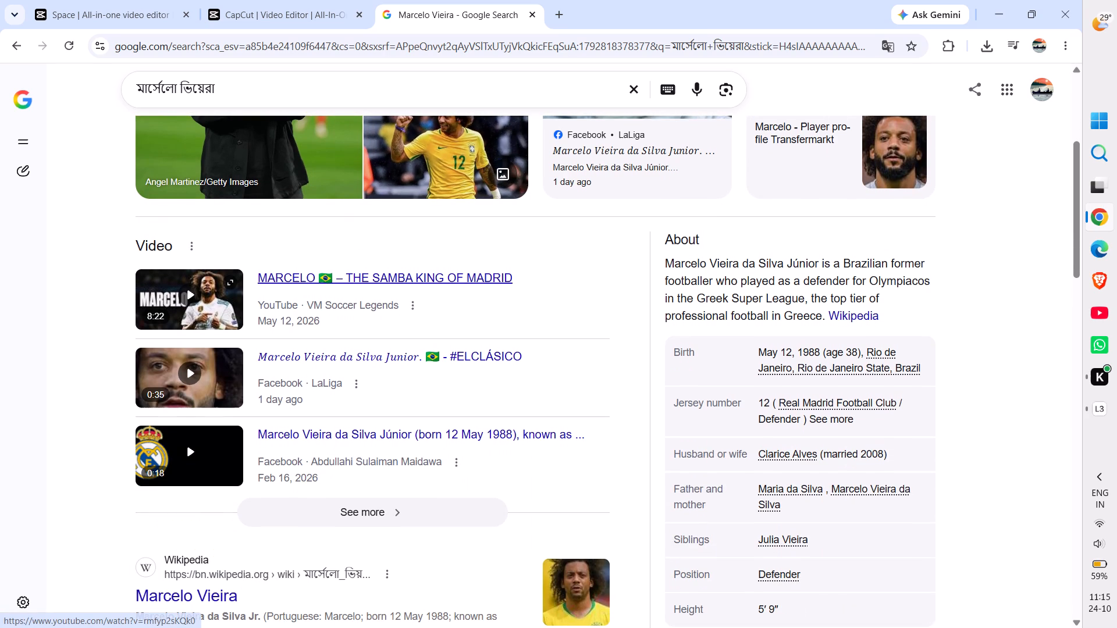
pyautogui.scroll(-2, 372, 329)
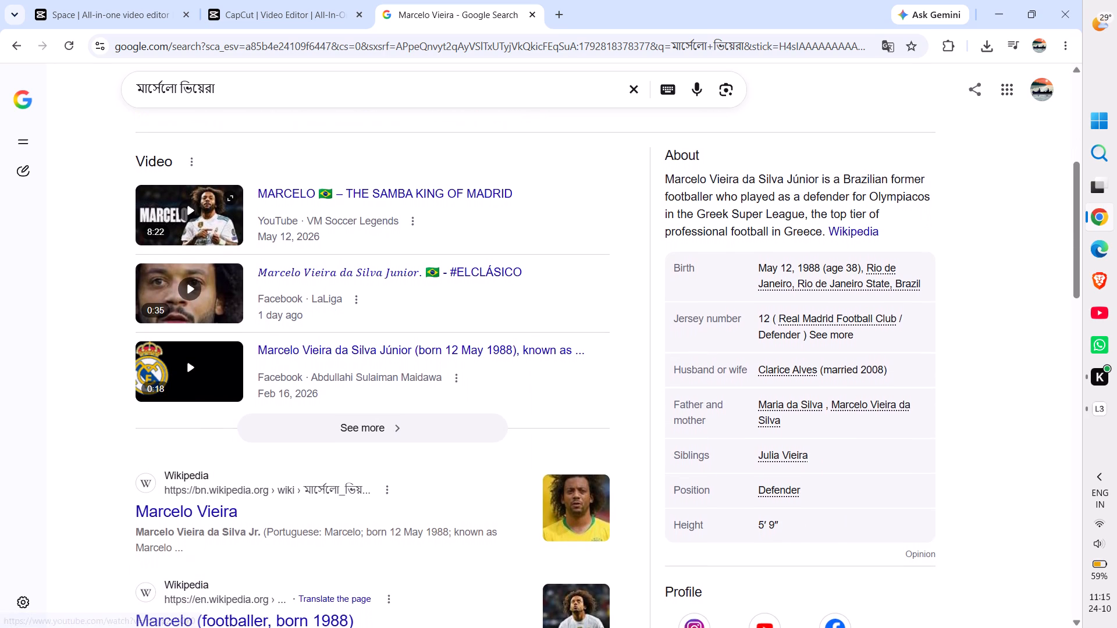
pyautogui.scroll(-2, 372, 329)
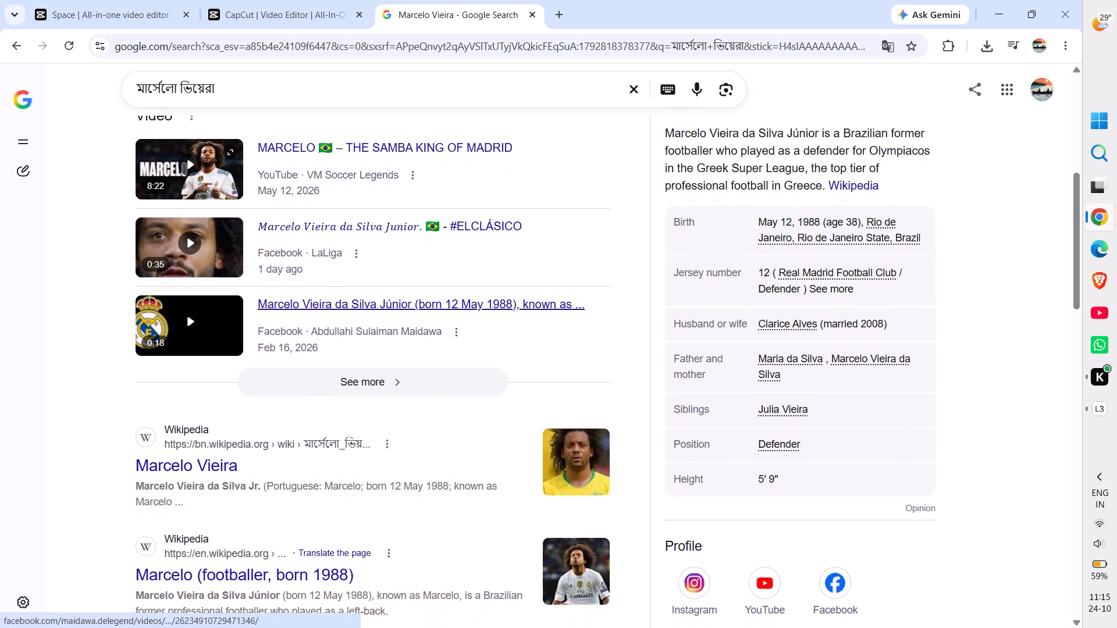
pyautogui.scroll(-1, 372, 329)
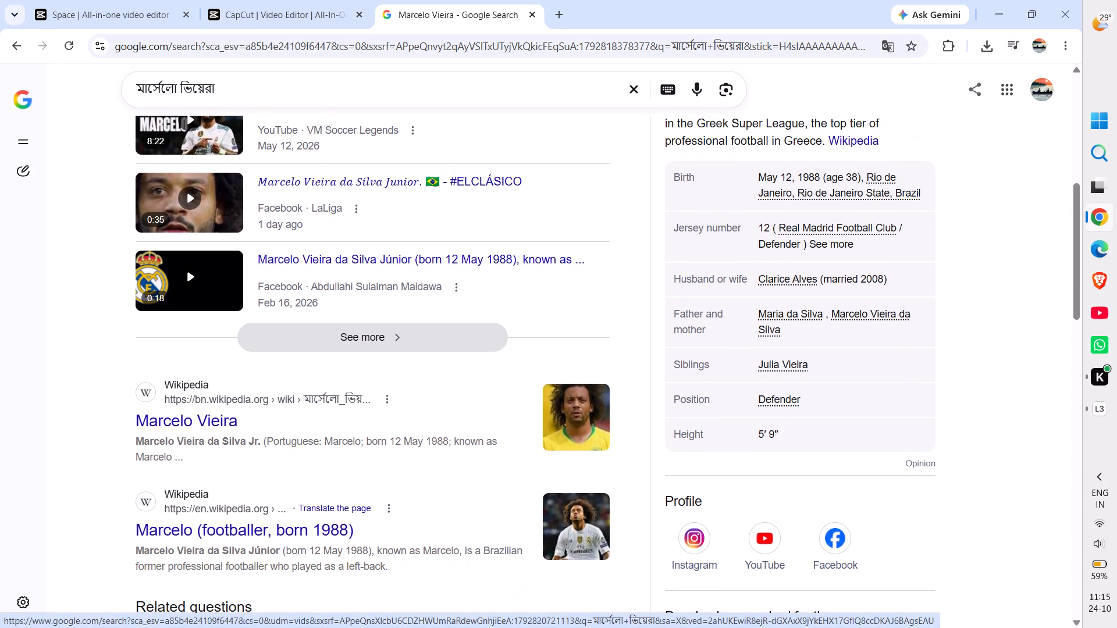
pyautogui.scroll(-2, 372, 329)
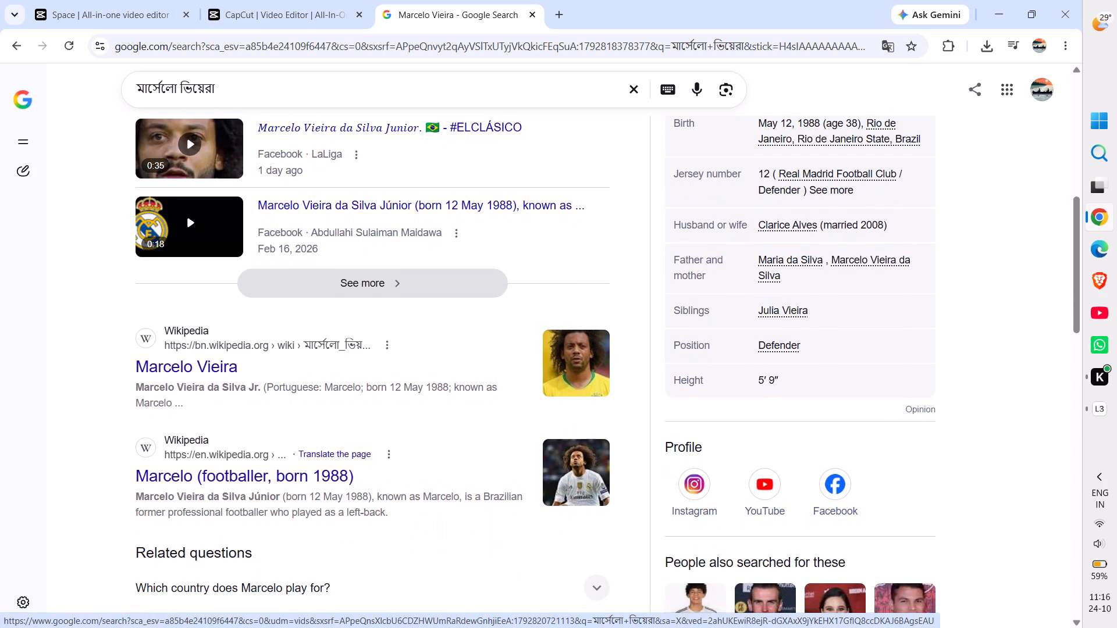
pyautogui.scroll(-2, 372, 329)
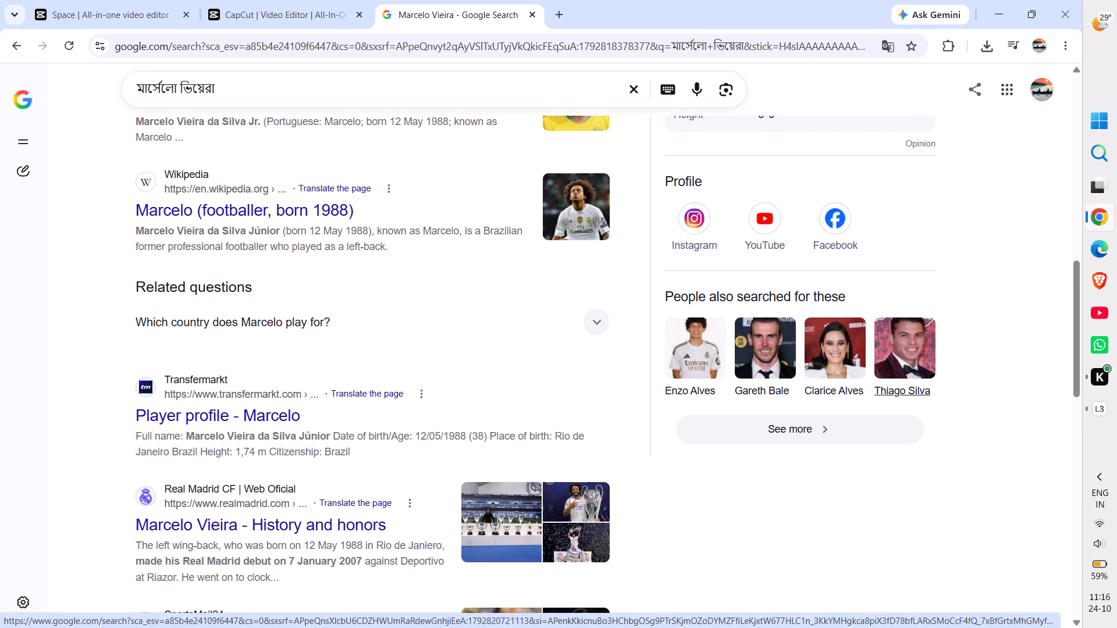
pyautogui.scroll(-3, 830, 361)
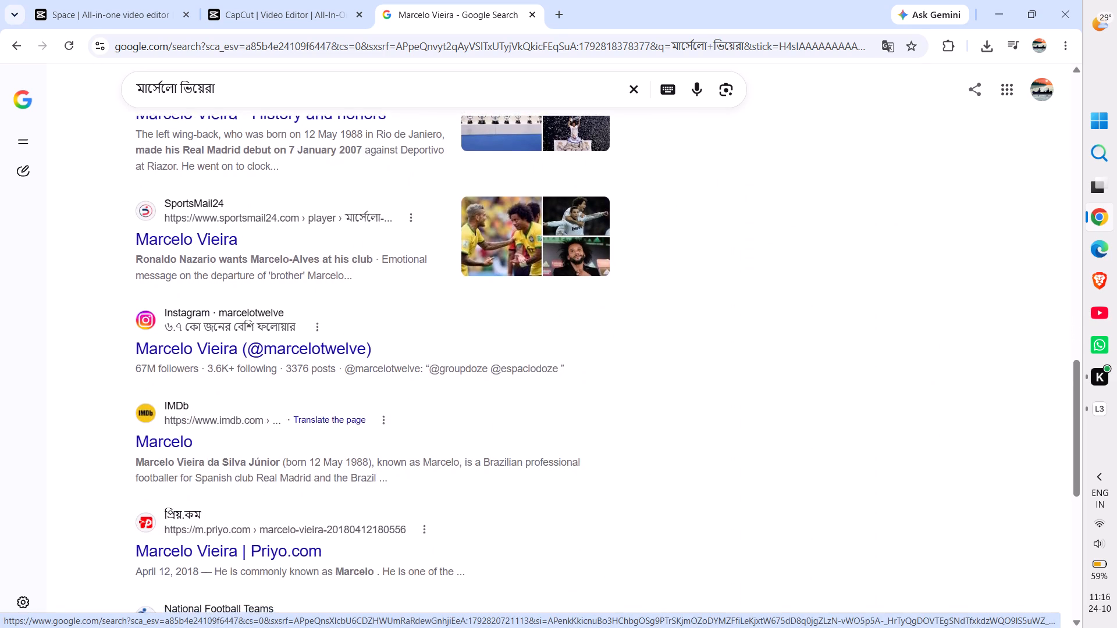
pyautogui.scroll(9, 830, 361)
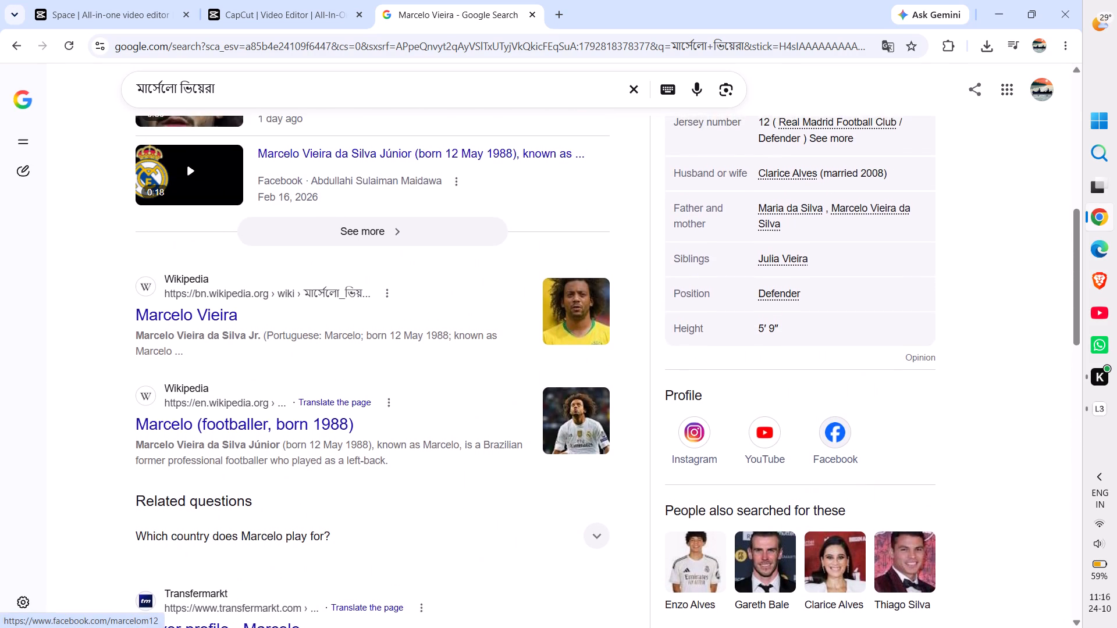
pyautogui.scroll(1, 830, 361)
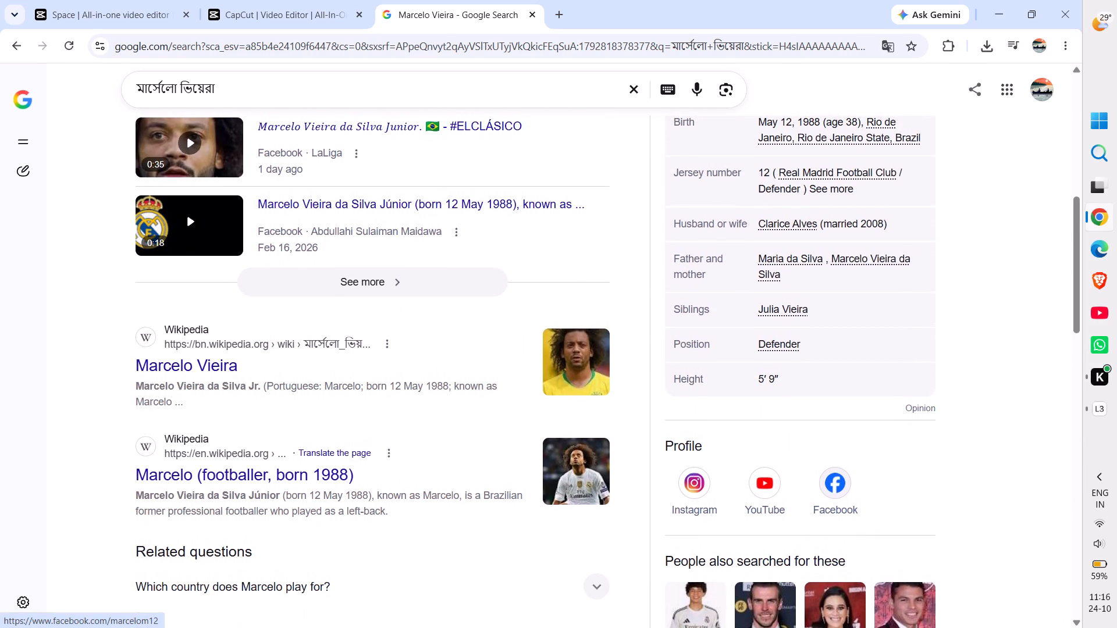
pyautogui.scroll(1, 830, 361)
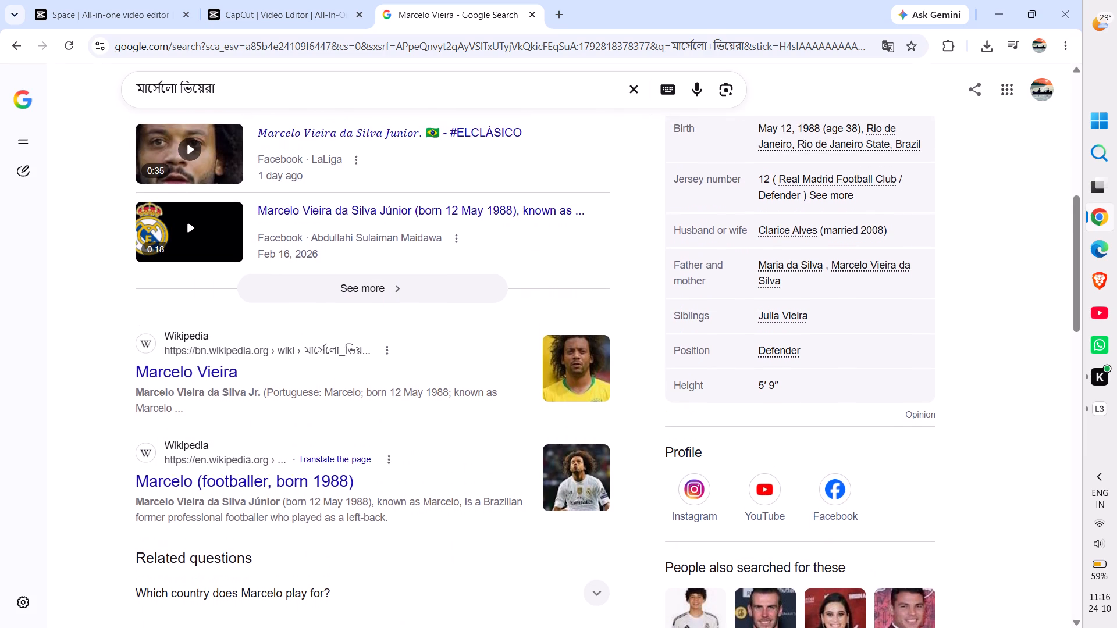
pyautogui.scroll(-1, 830, 361)
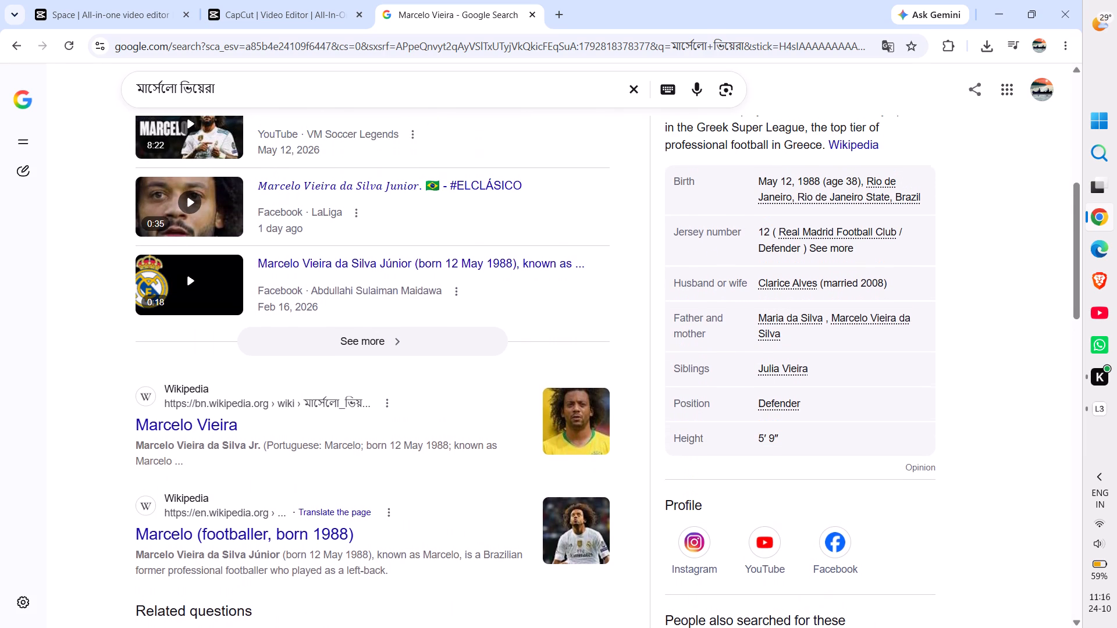
pyautogui.scroll(-1, 830, 361)
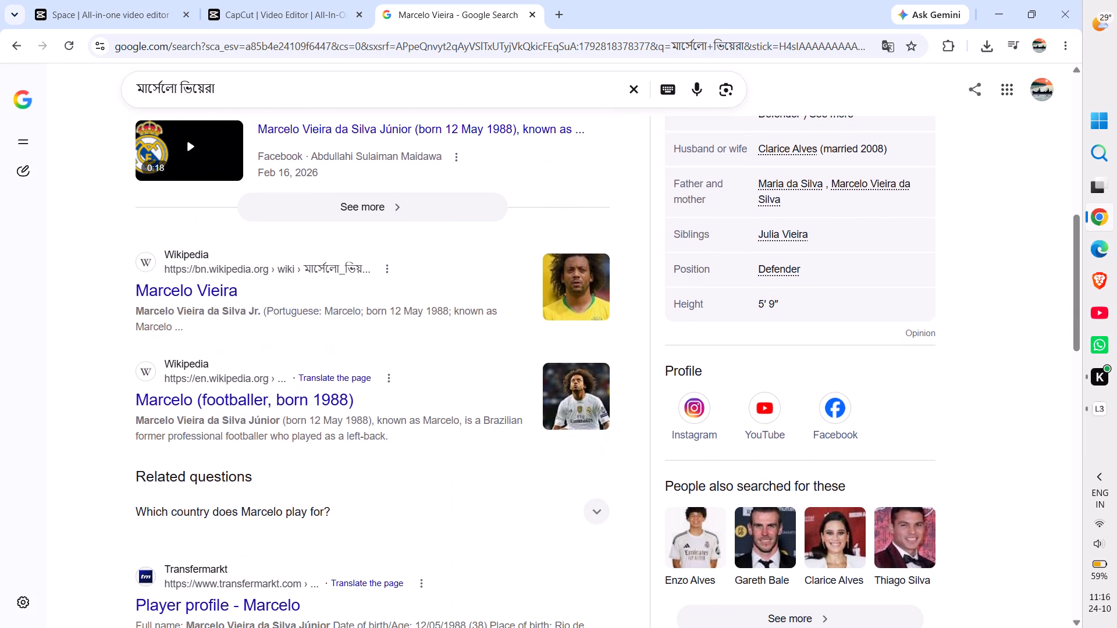
pyautogui.scroll(-1, 830, 361)
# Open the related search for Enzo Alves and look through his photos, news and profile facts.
pyautogui.click(699, 536)
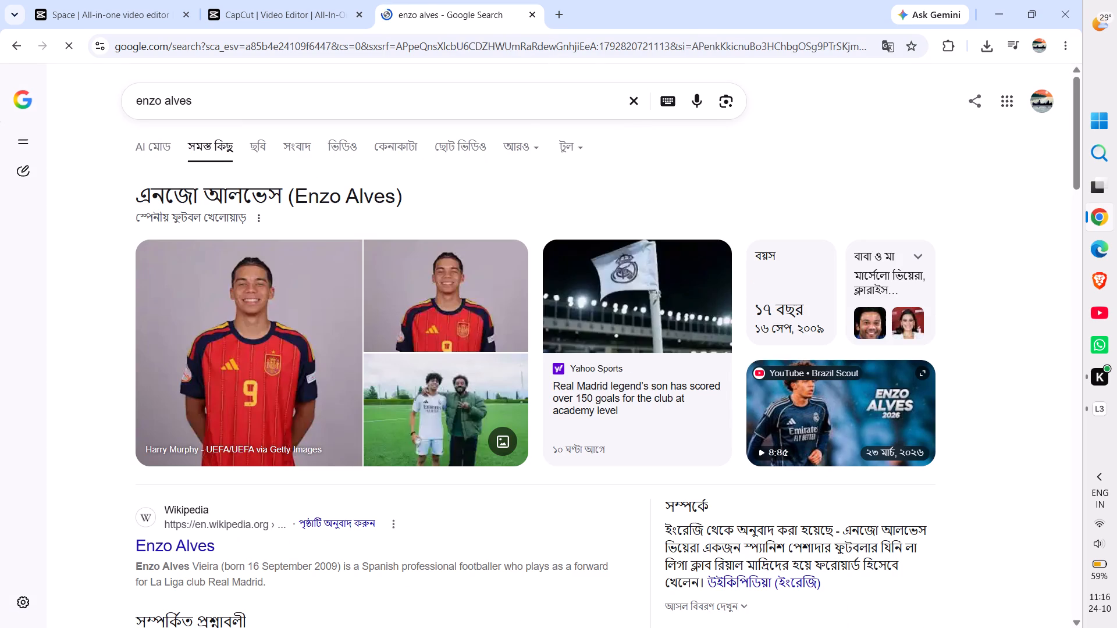
pyautogui.scroll(-1, 573, 452)
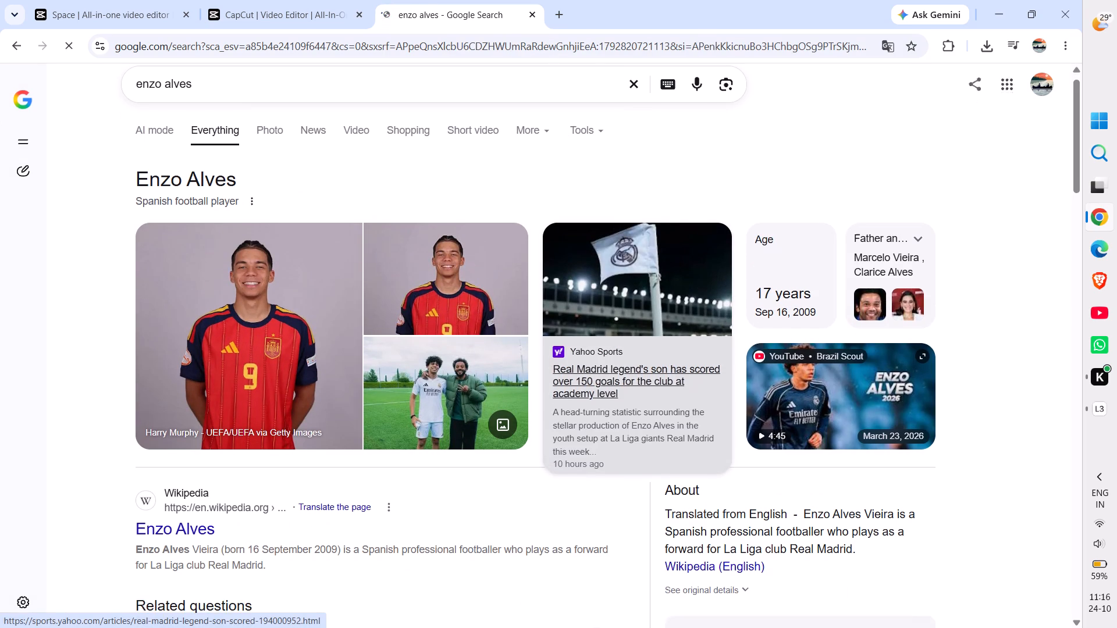
pyautogui.scroll(-2, 573, 452)
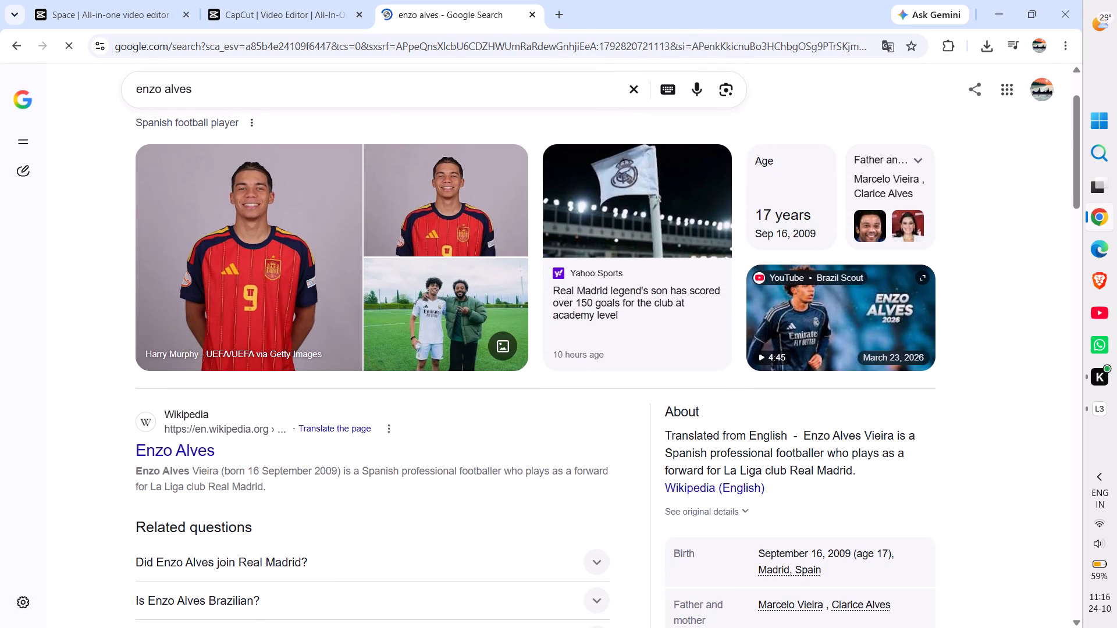
pyautogui.scroll(-1, 573, 452)
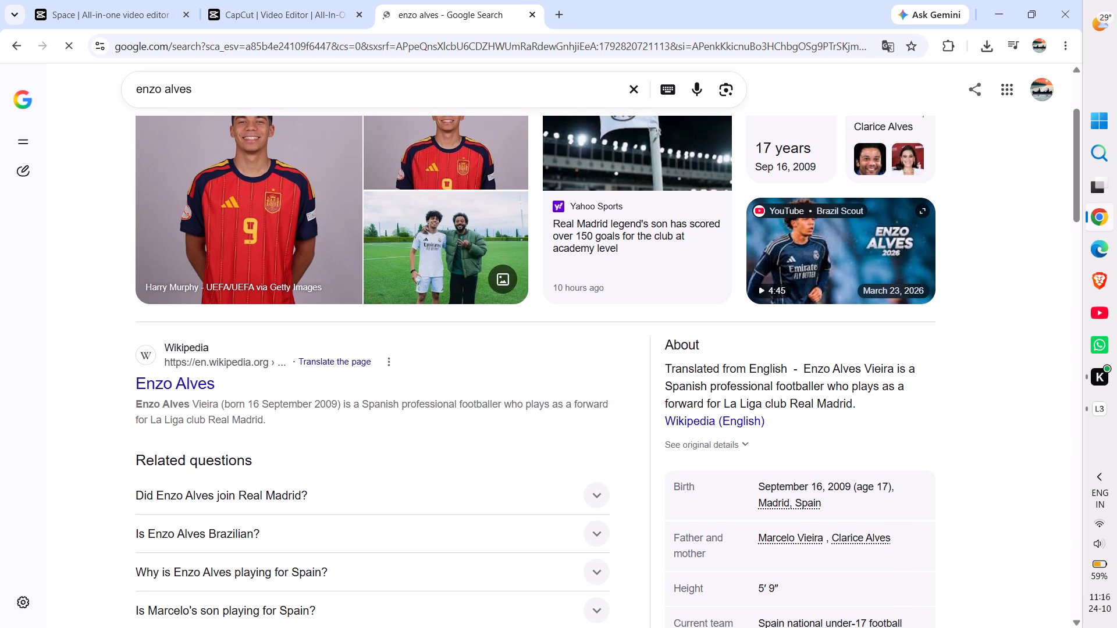
pyautogui.scroll(-1, 573, 452)
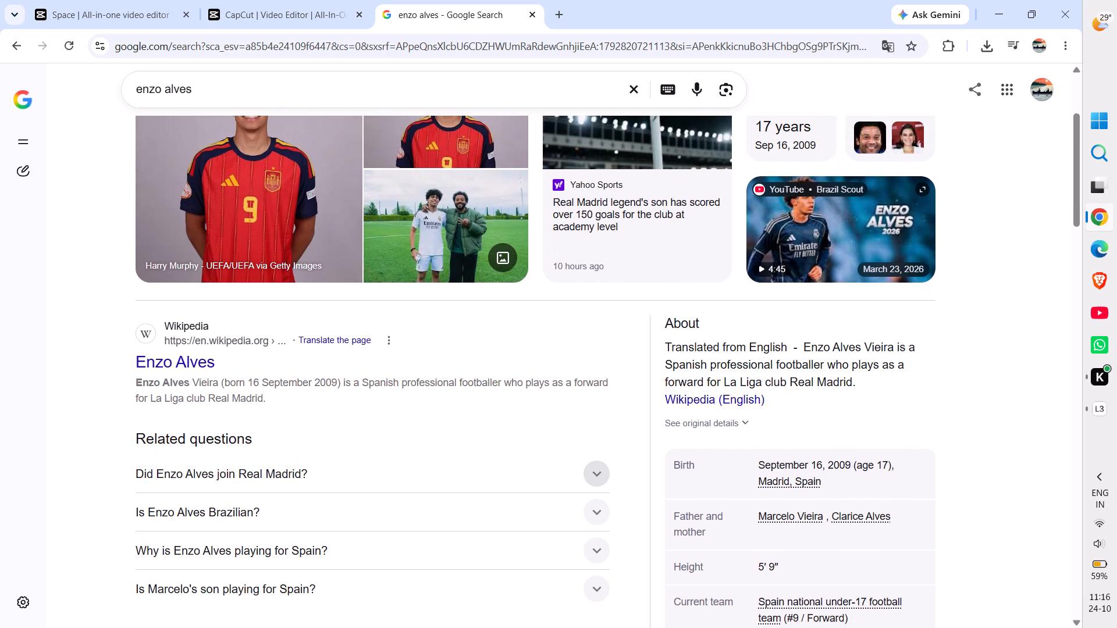
pyautogui.scroll(2, 573, 452)
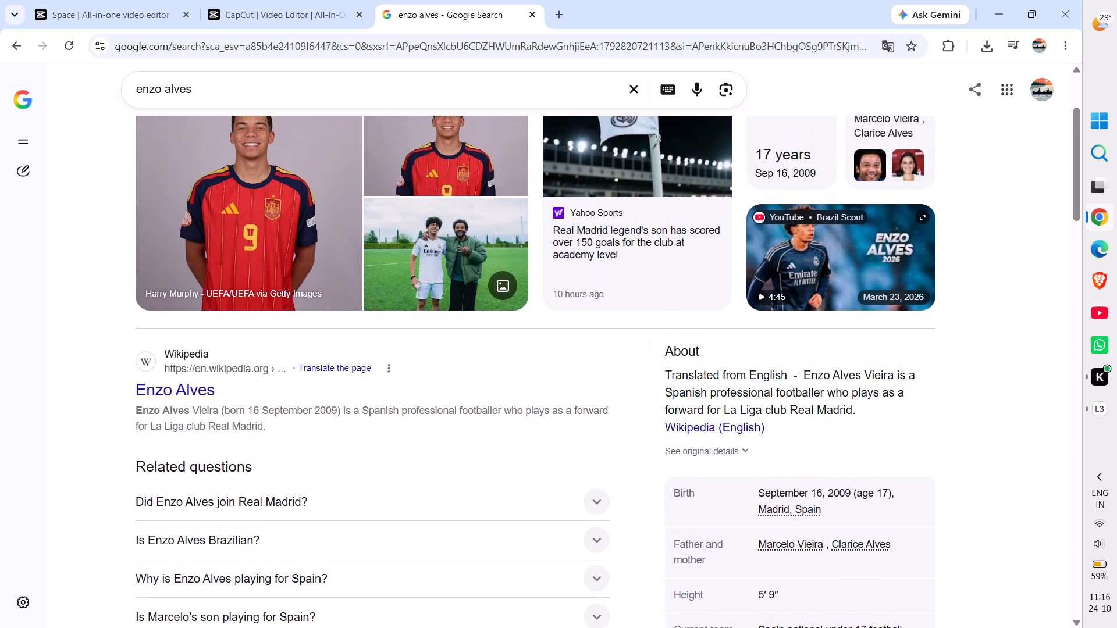
pyautogui.scroll(1, 573, 452)
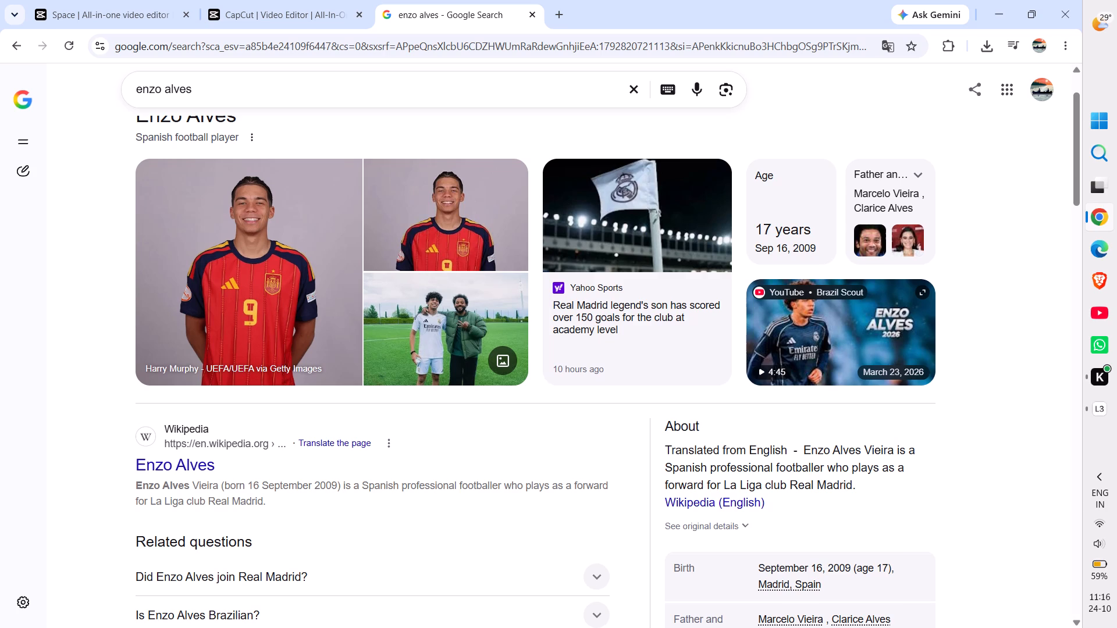
pyautogui.scroll(1, 573, 452)
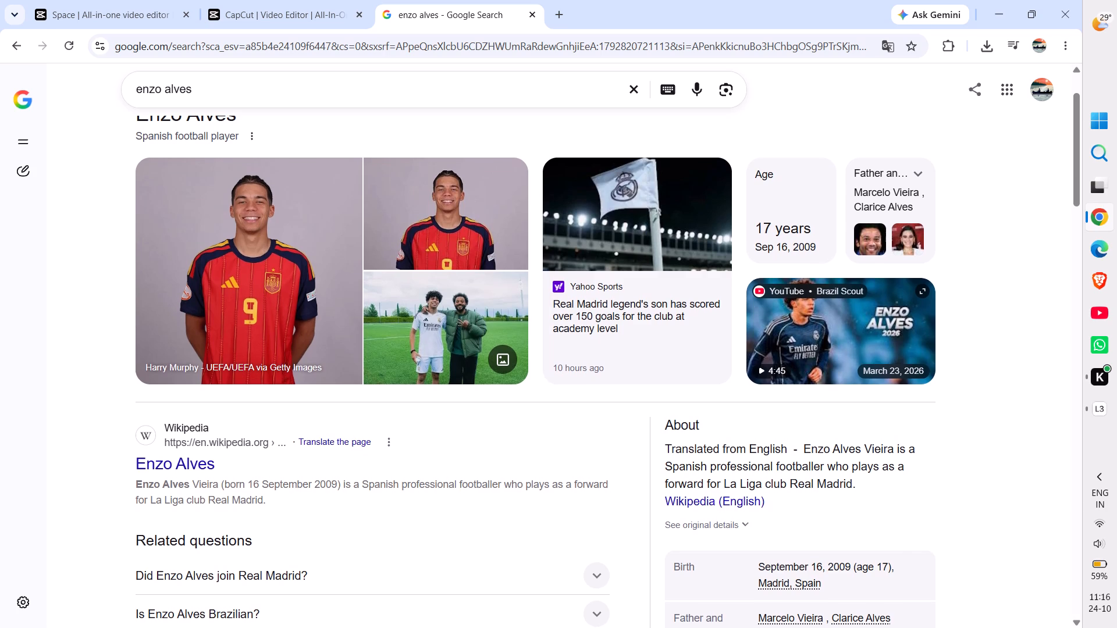
pyautogui.scroll(1, 573, 452)
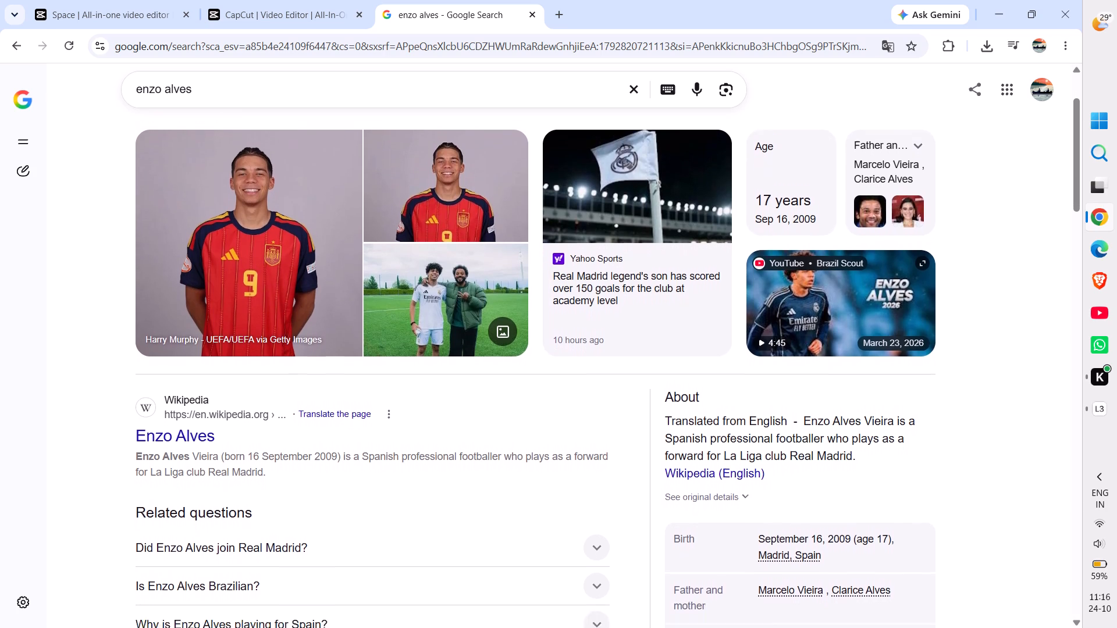
pyautogui.scroll(1, 573, 452)
# Expand the related question "Is Enzo Alves Brazilian?" and read its answer.
pyautogui.scroll(-1, 573, 452)
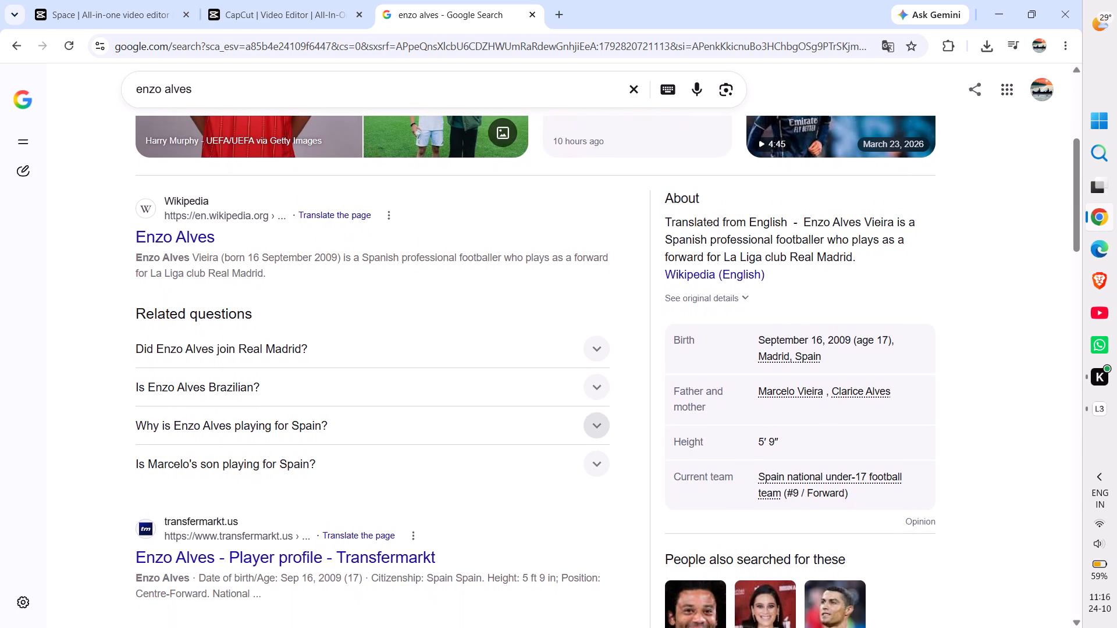
pyautogui.scroll(-1, 573, 452)
pyautogui.click(547, 383)
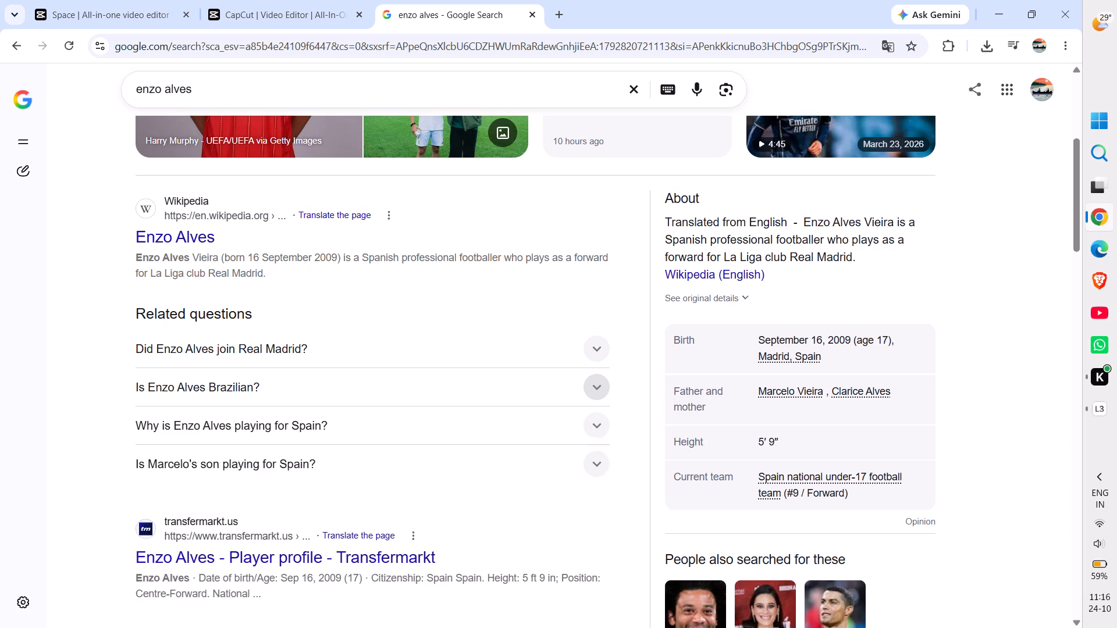
pyautogui.scroll(-1, 530, 484)
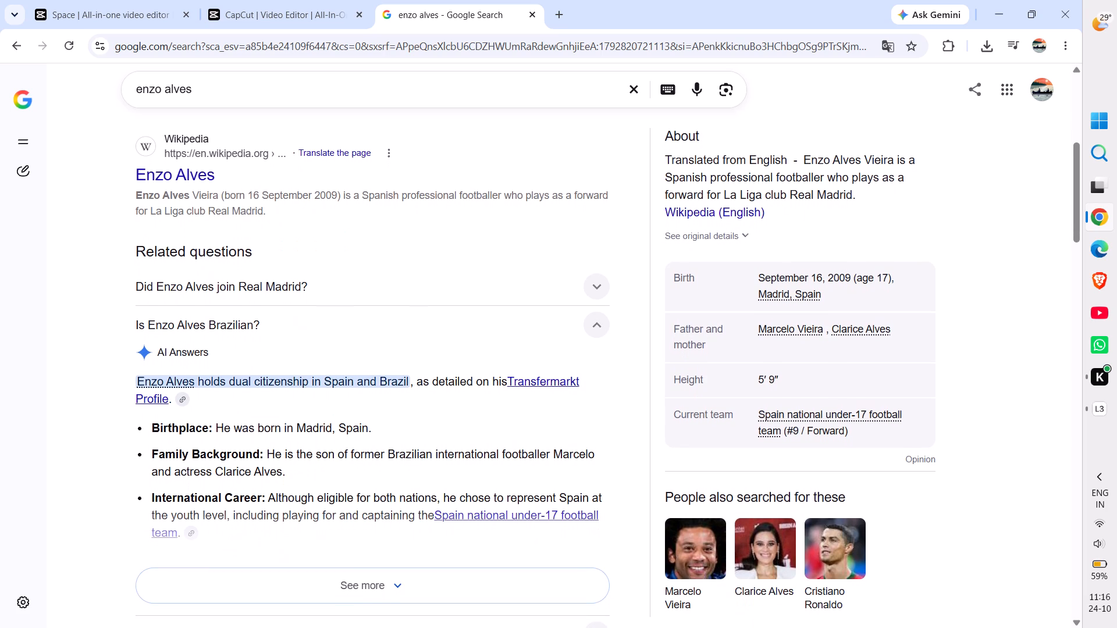
pyautogui.scroll(-2, 530, 484)
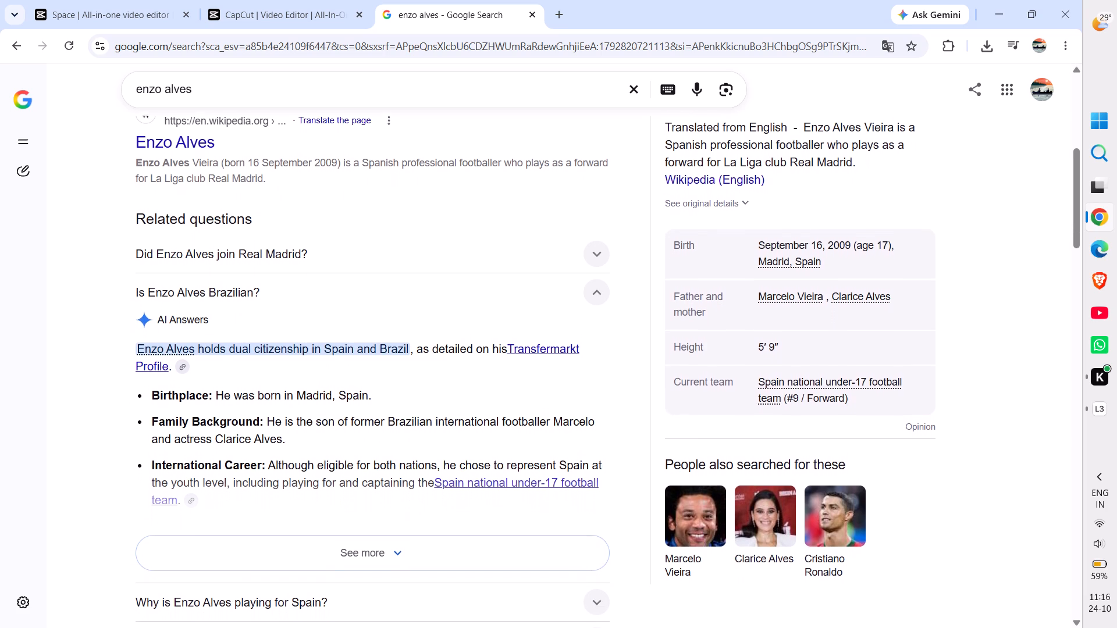
pyautogui.scroll(-1, 530, 484)
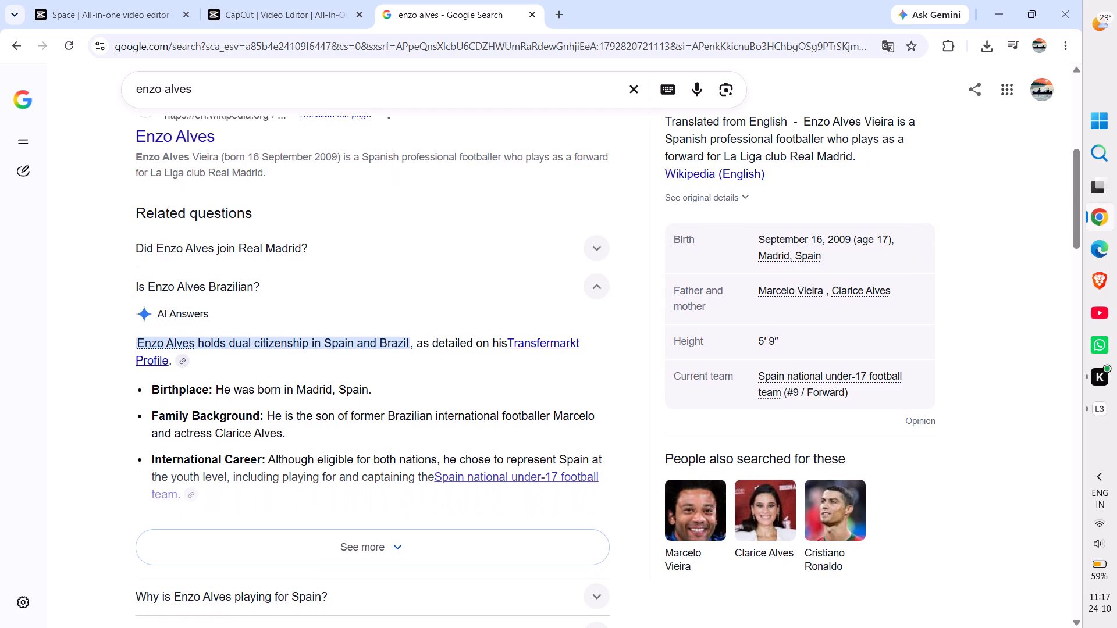
# Look through the remaining related questions and profile facts for Enzo Alves, and go back to the Brazil–Belgium match results.
pyautogui.scroll(-1, 530, 484)
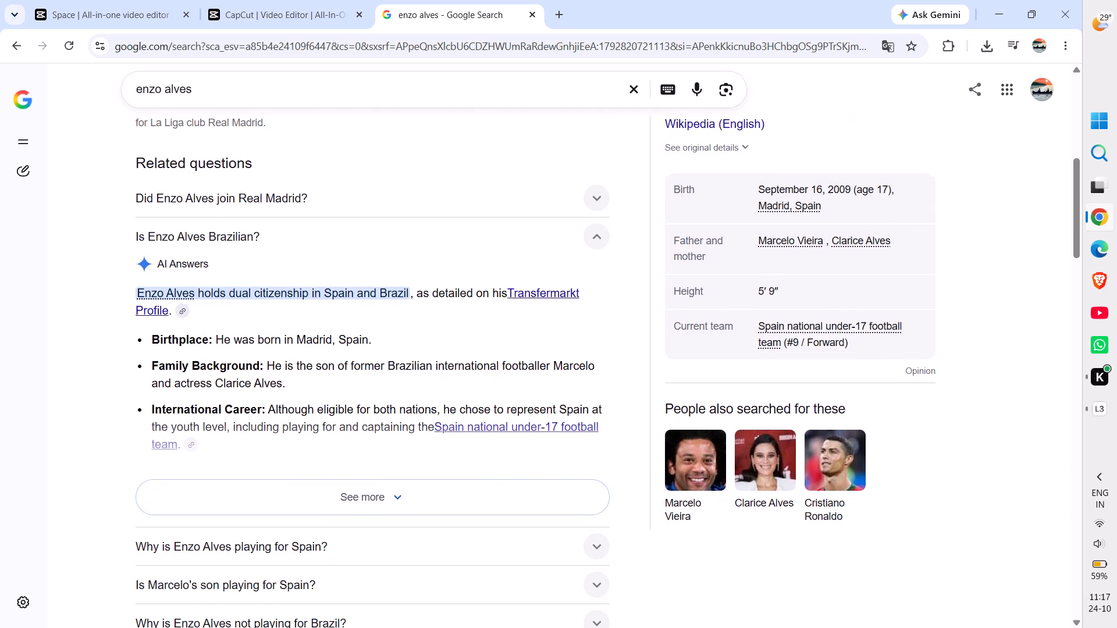
pyautogui.scroll(-1, 530, 484)
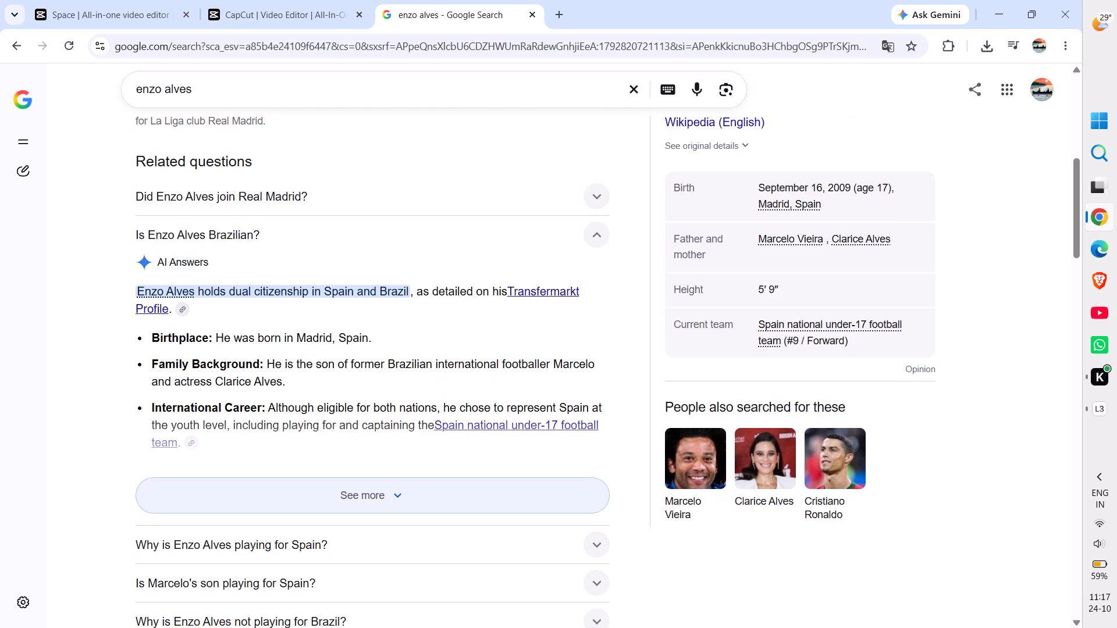
pyautogui.scroll(-1, 530, 484)
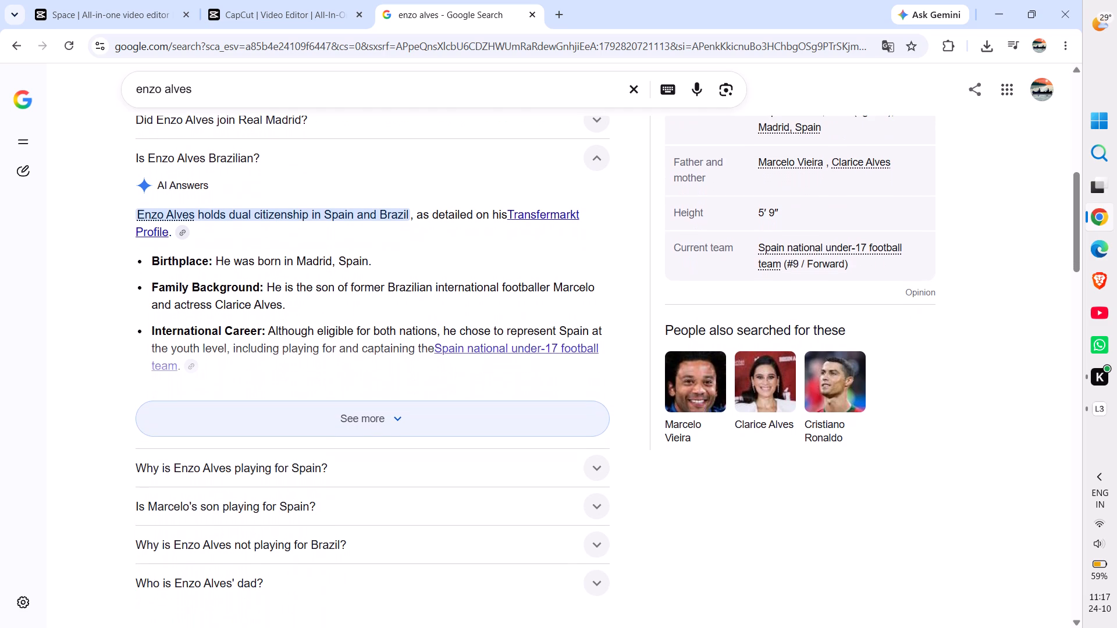
pyautogui.scroll(-1, 530, 484)
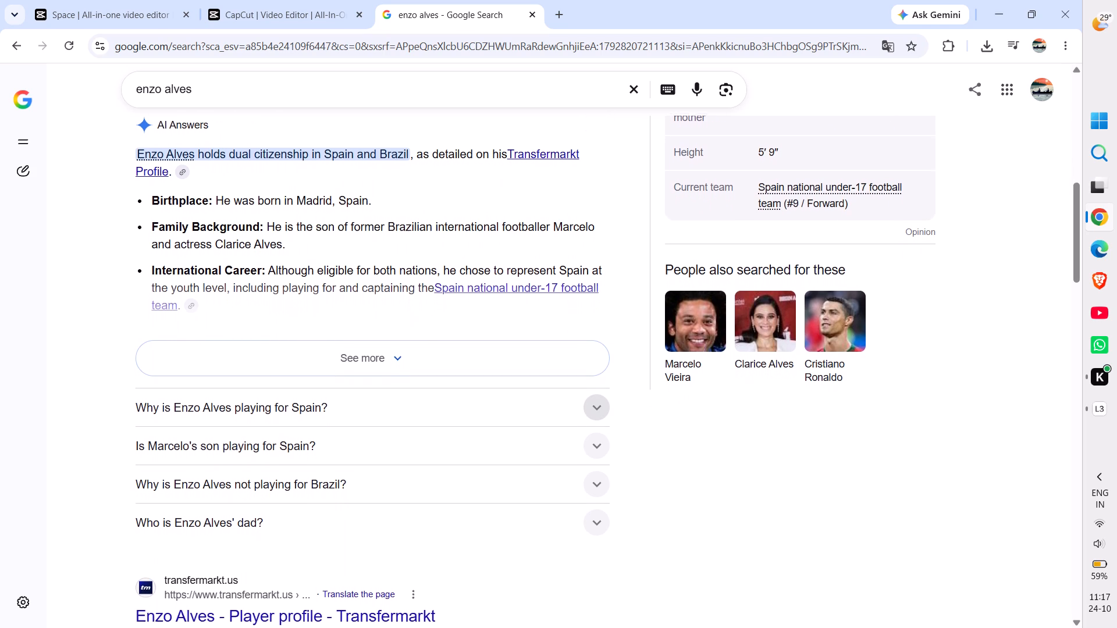
pyautogui.scroll(-1, 530, 484)
pyautogui.scroll(5, 530, 484)
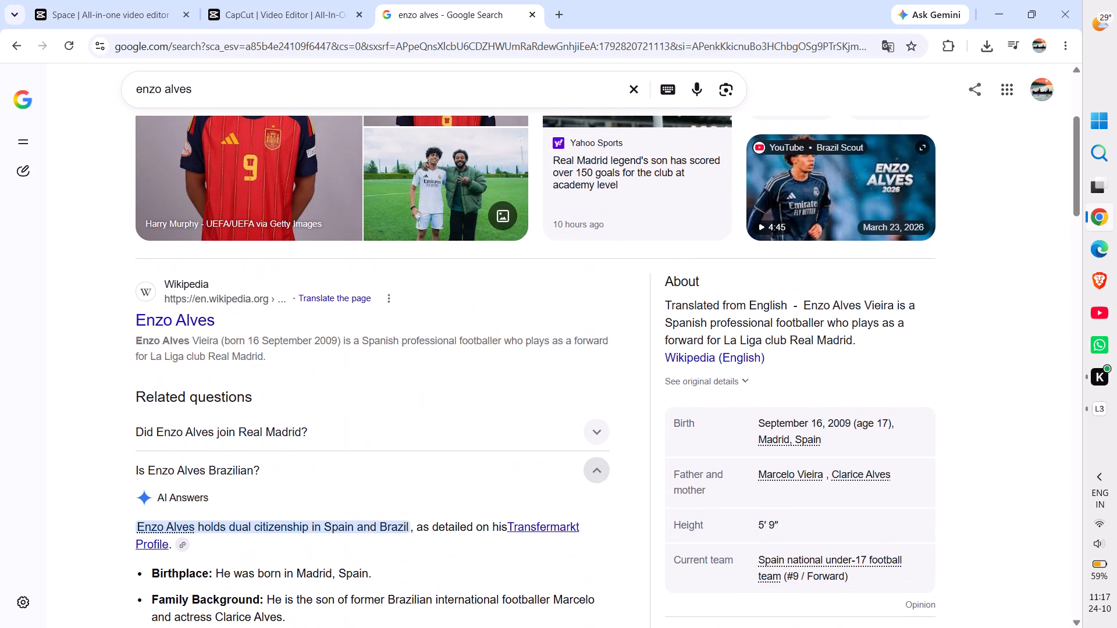
pyautogui.scroll(3, 530, 484)
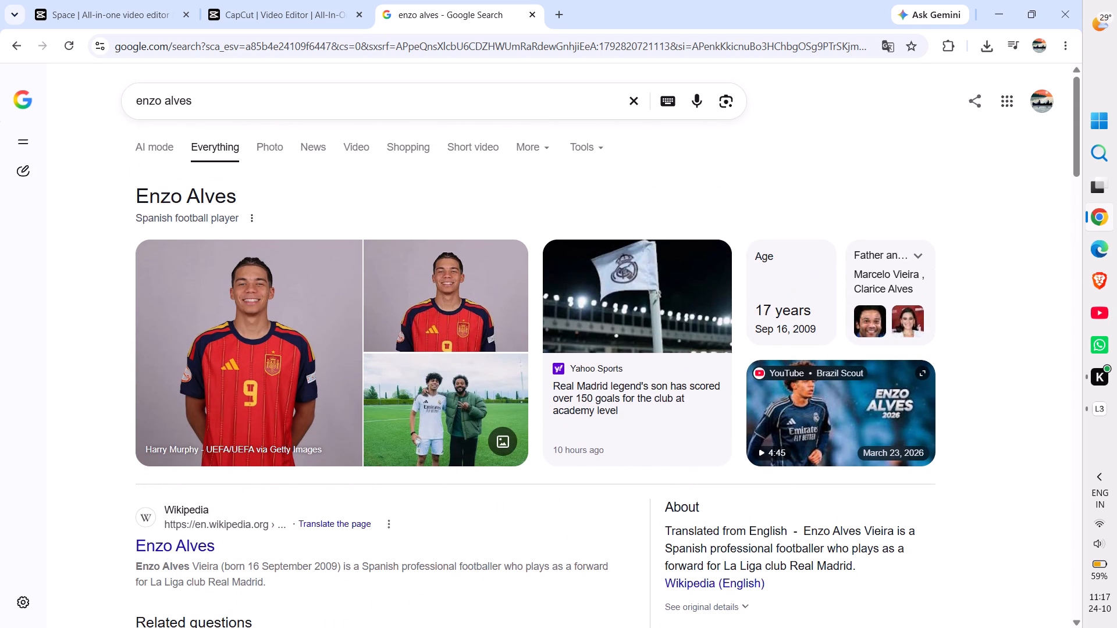
pyautogui.hscroll(6, 530, 484)
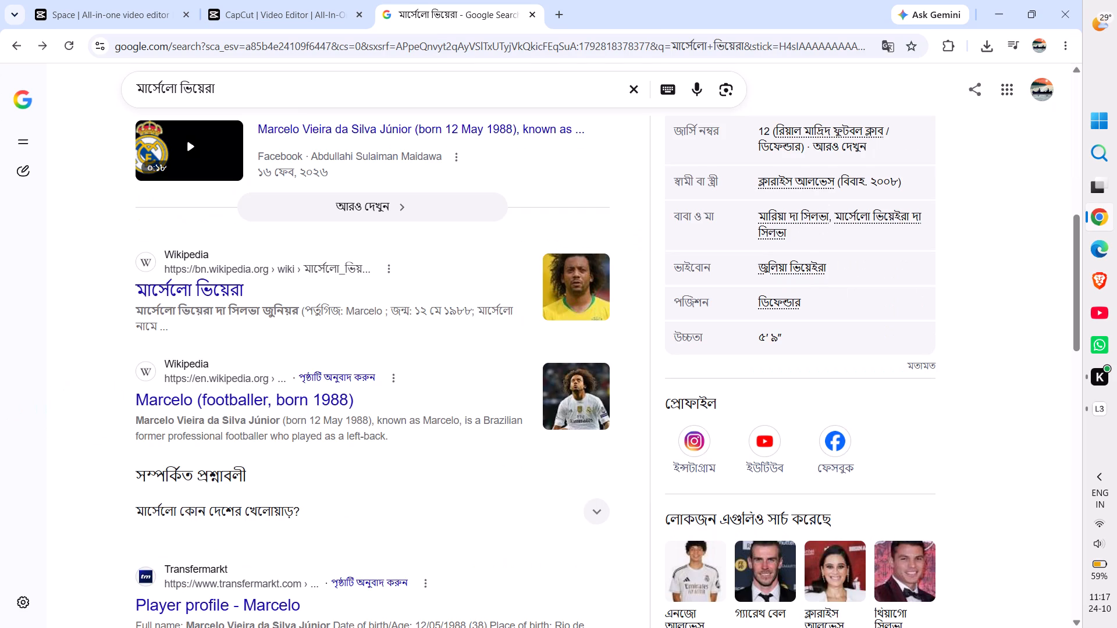
pyautogui.hscroll(7, 500, 407)
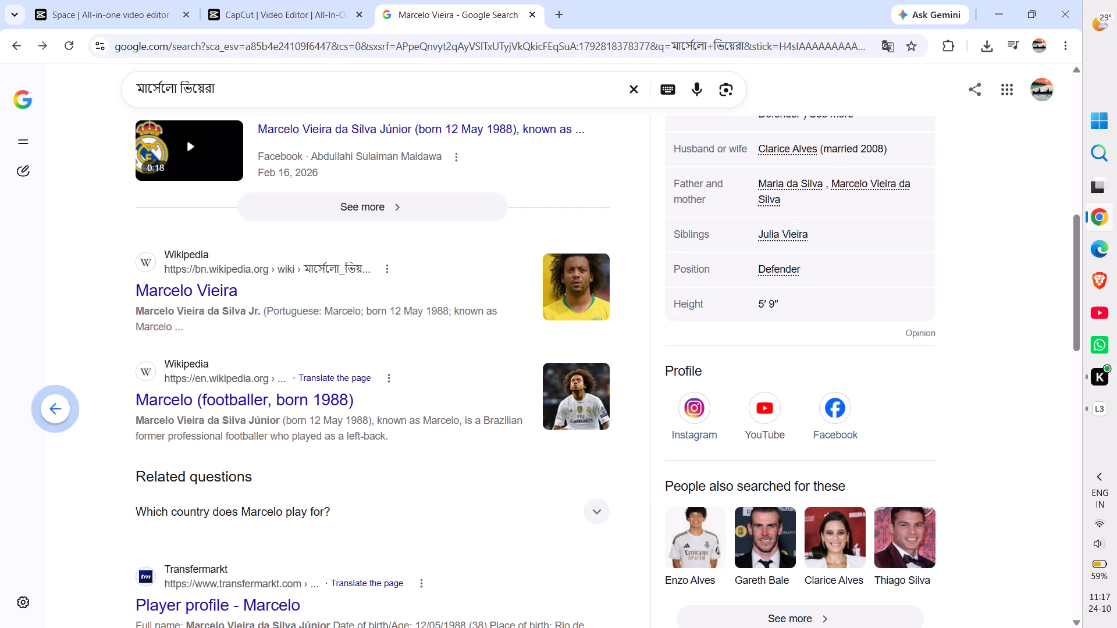
pyautogui.click(204, 296)
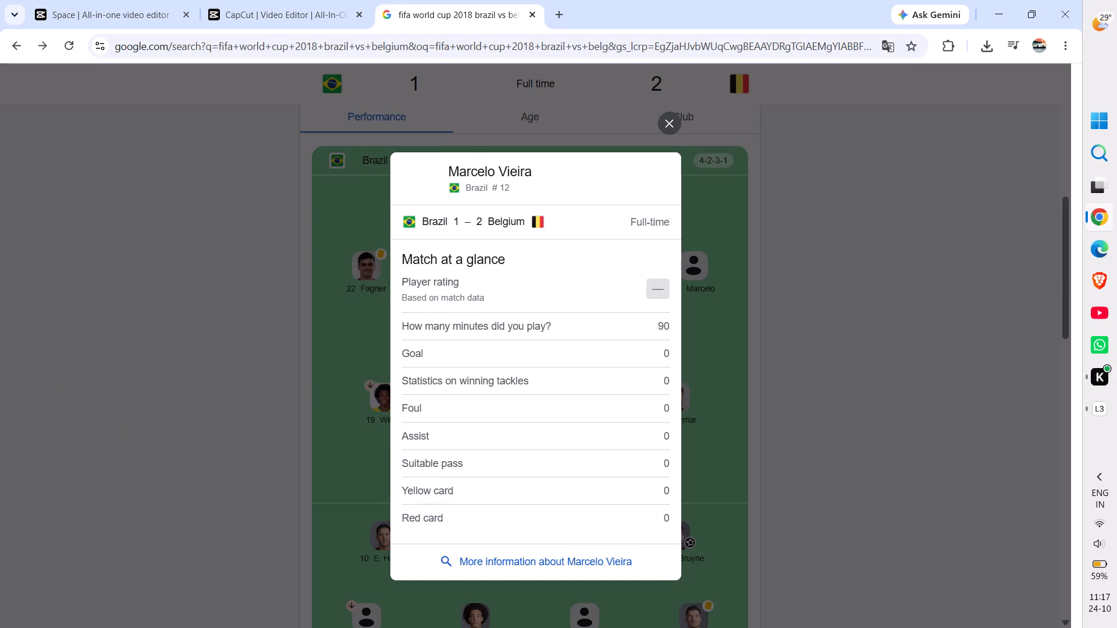
pyautogui.scroll(4, 204, 296)
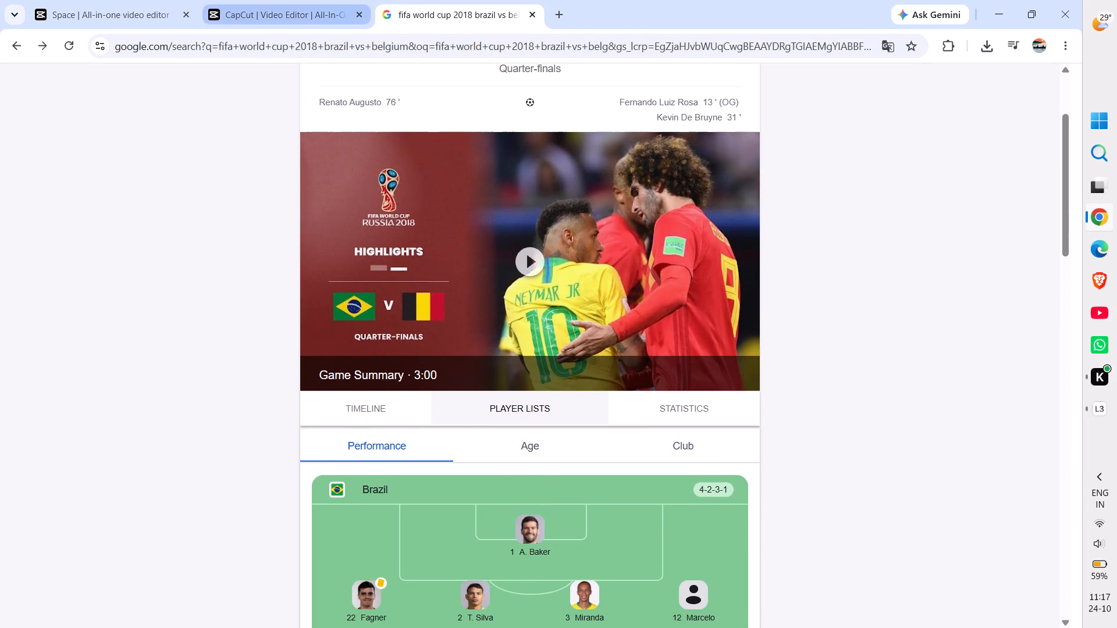
# Switch to the CapCut project, play a moment of the video, and fit the whole canvas in the preview.
pyautogui.click(257, 0)
pyautogui.press('space')
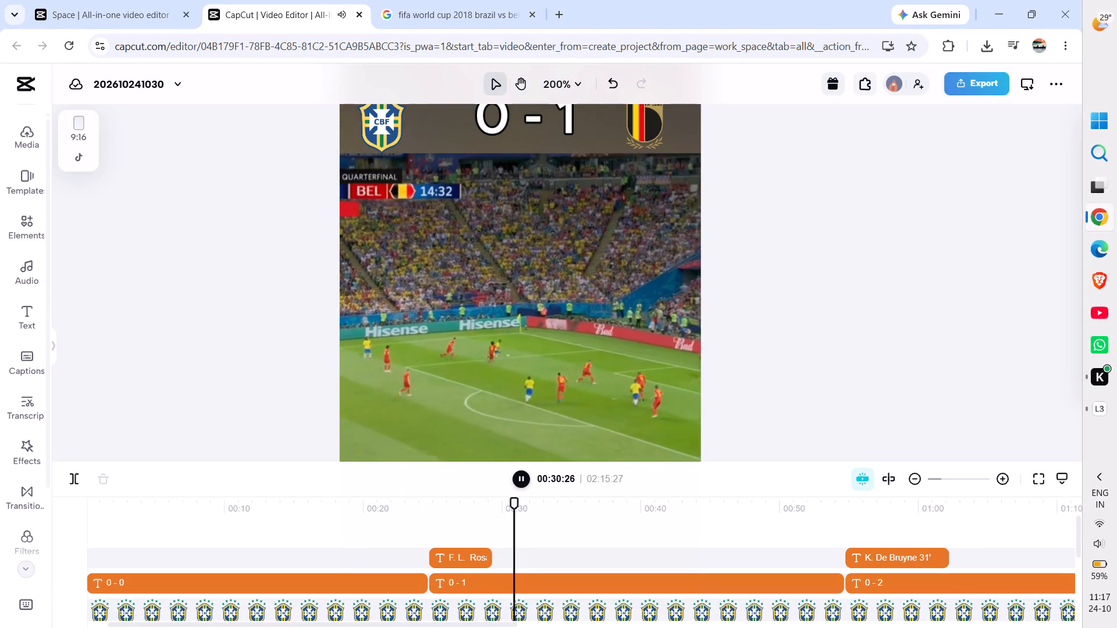
pyautogui.press('space')
pyautogui.click(246, 218)
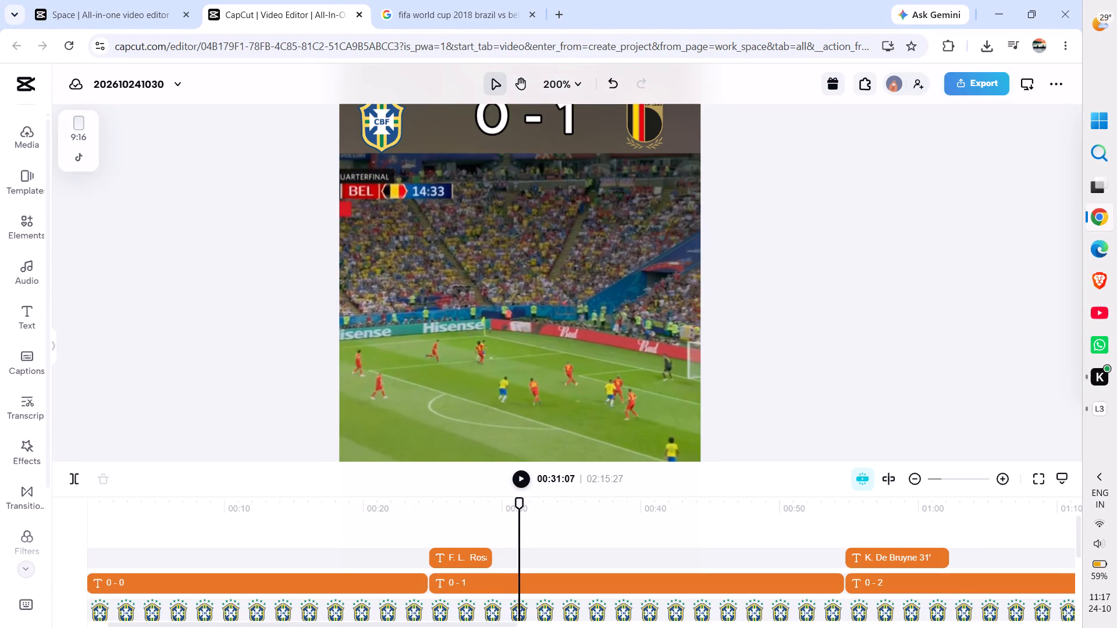
pyautogui.hotkey('shift', 'f')
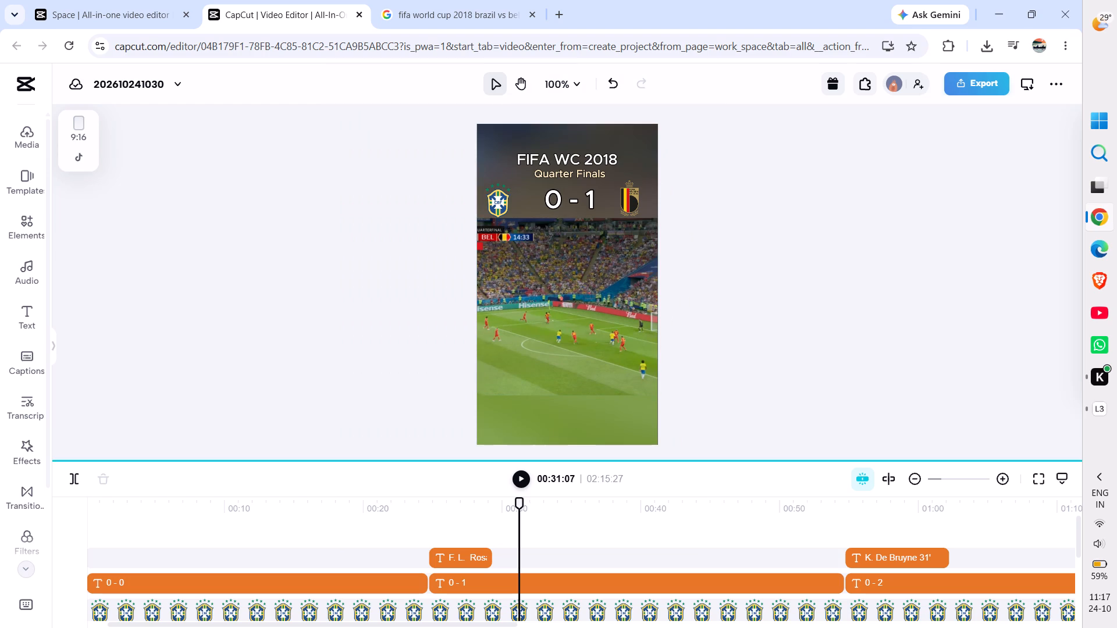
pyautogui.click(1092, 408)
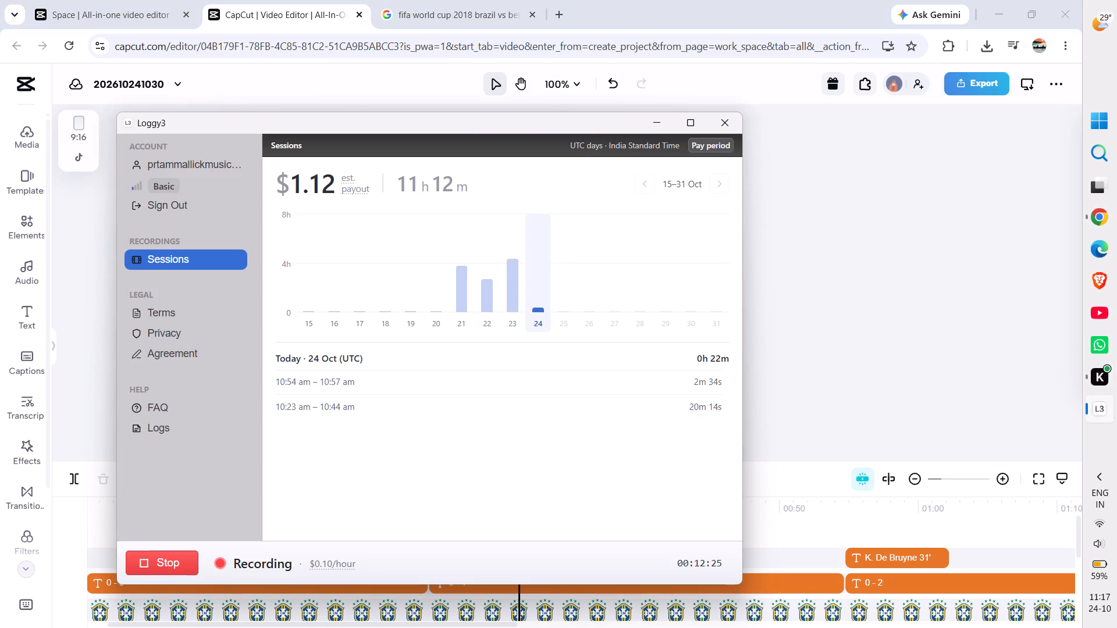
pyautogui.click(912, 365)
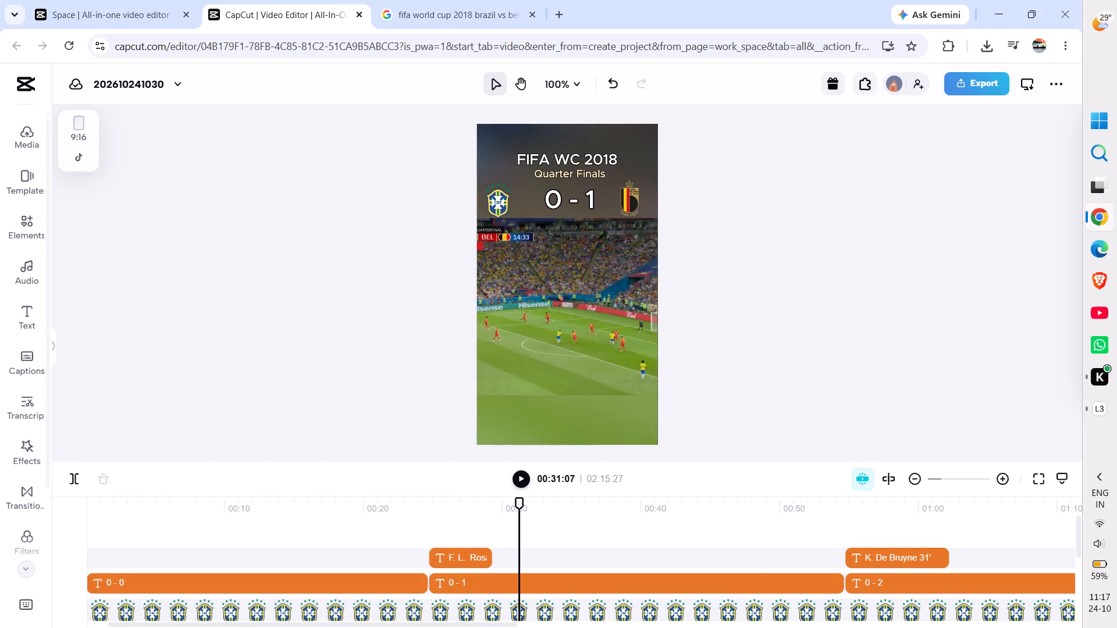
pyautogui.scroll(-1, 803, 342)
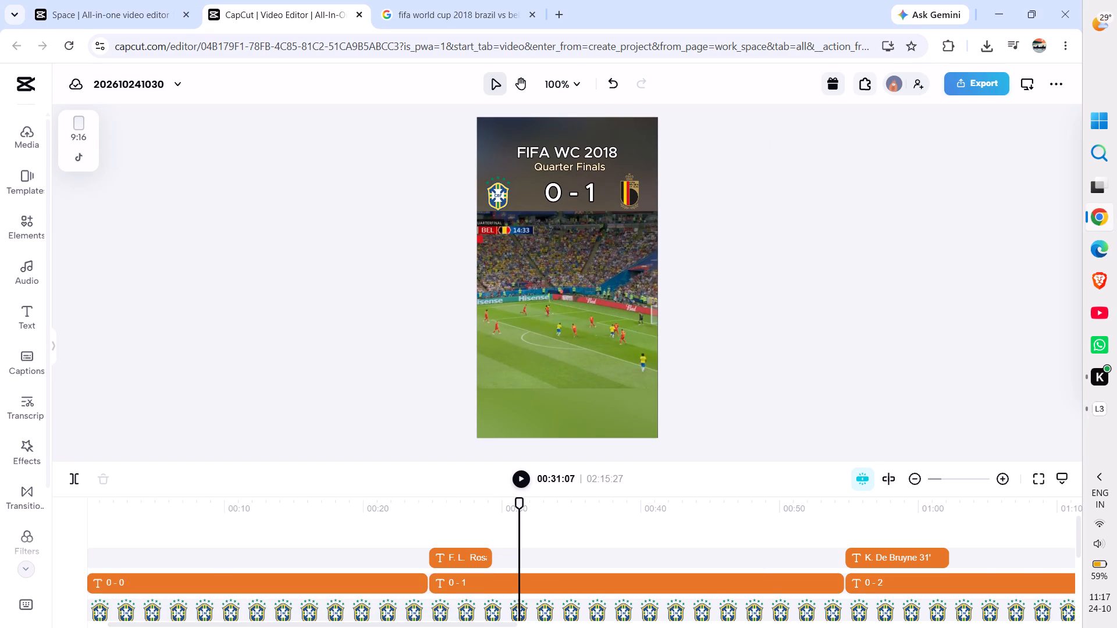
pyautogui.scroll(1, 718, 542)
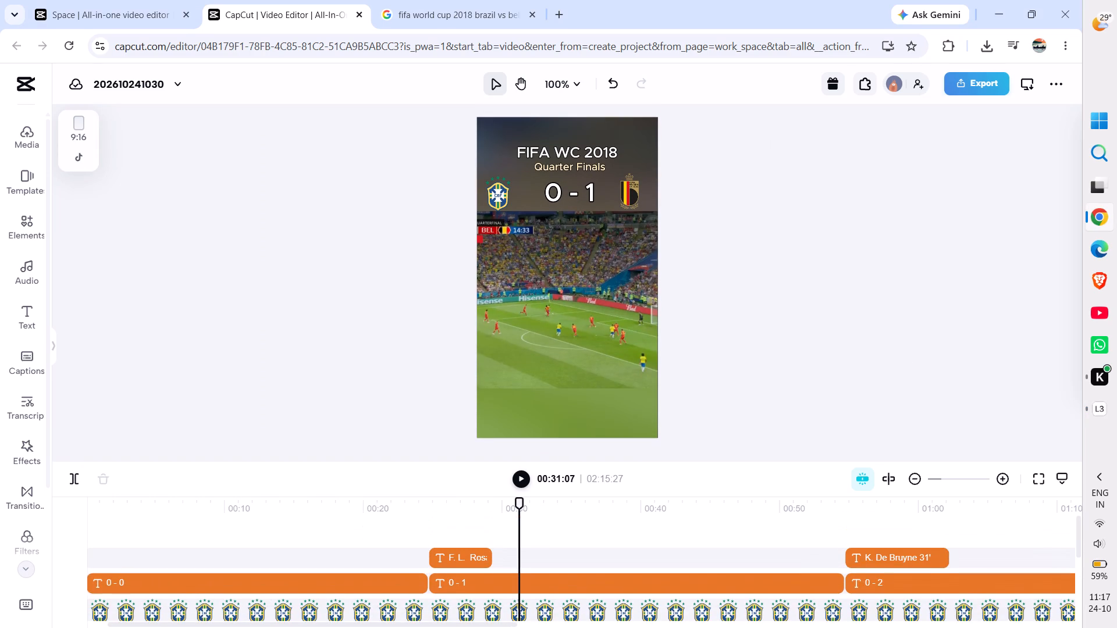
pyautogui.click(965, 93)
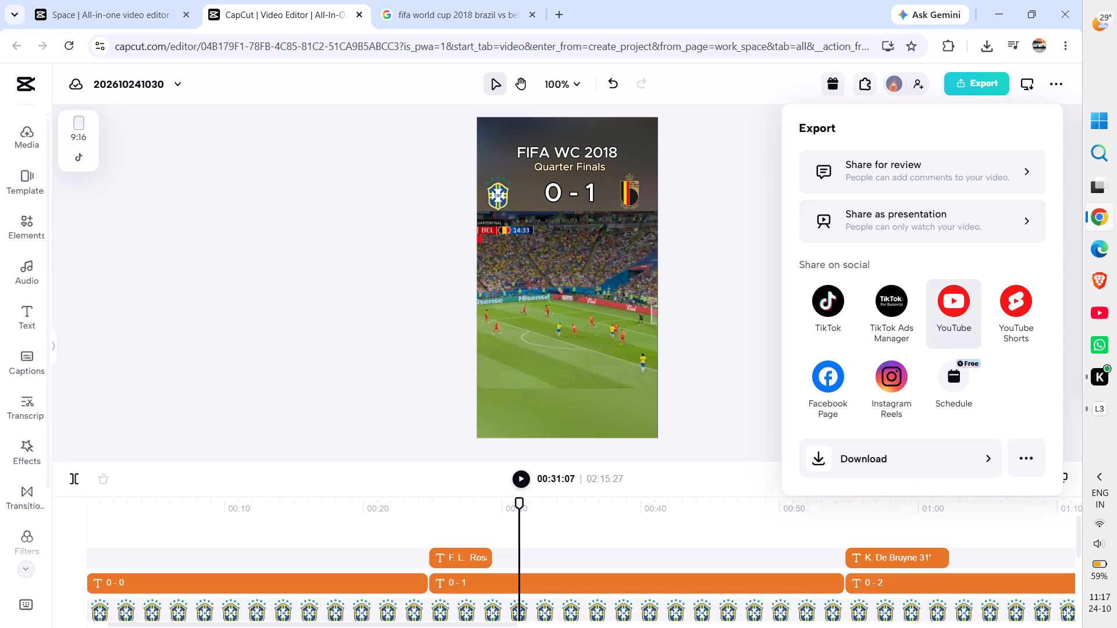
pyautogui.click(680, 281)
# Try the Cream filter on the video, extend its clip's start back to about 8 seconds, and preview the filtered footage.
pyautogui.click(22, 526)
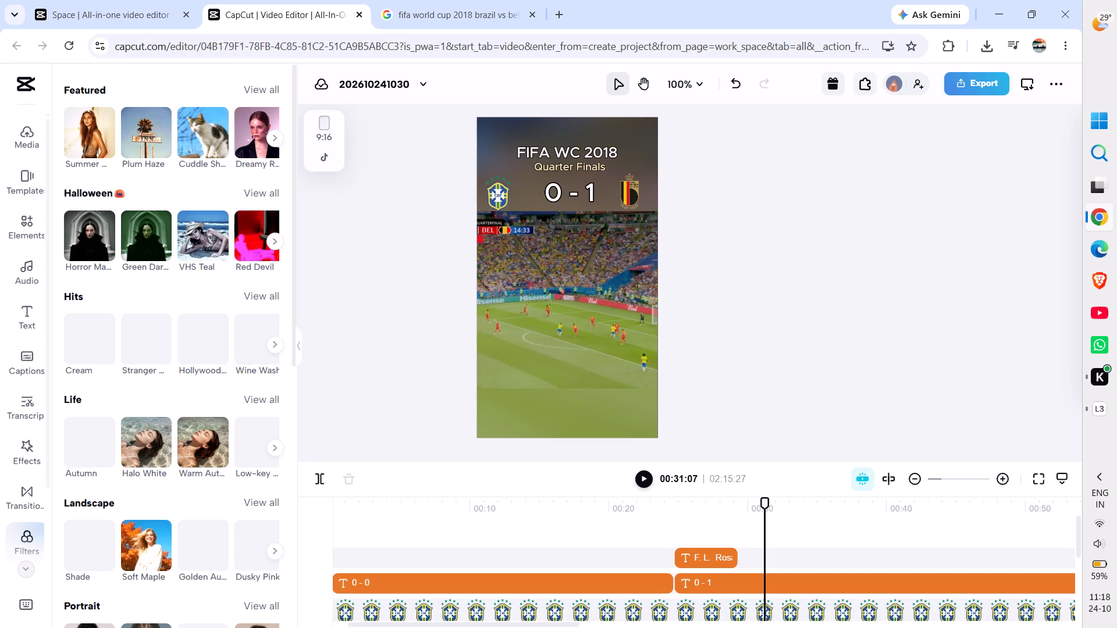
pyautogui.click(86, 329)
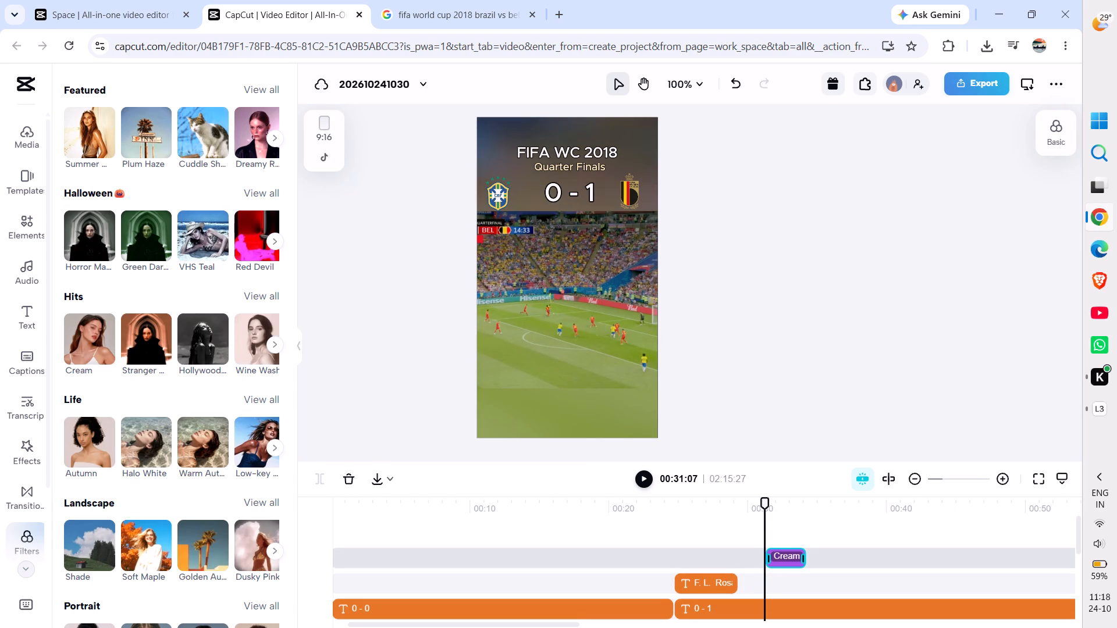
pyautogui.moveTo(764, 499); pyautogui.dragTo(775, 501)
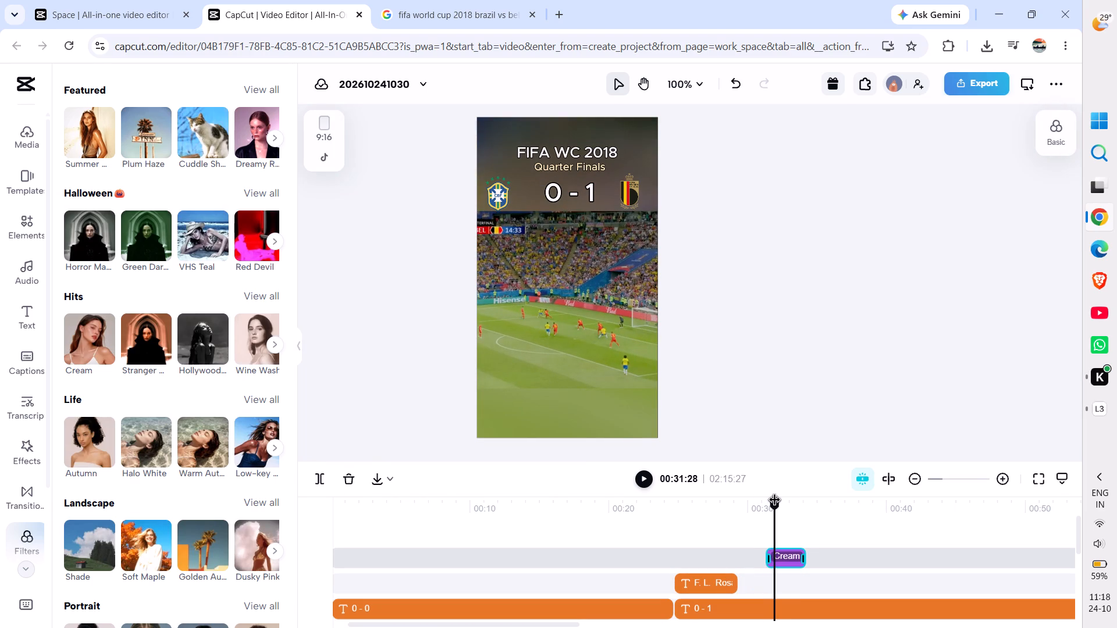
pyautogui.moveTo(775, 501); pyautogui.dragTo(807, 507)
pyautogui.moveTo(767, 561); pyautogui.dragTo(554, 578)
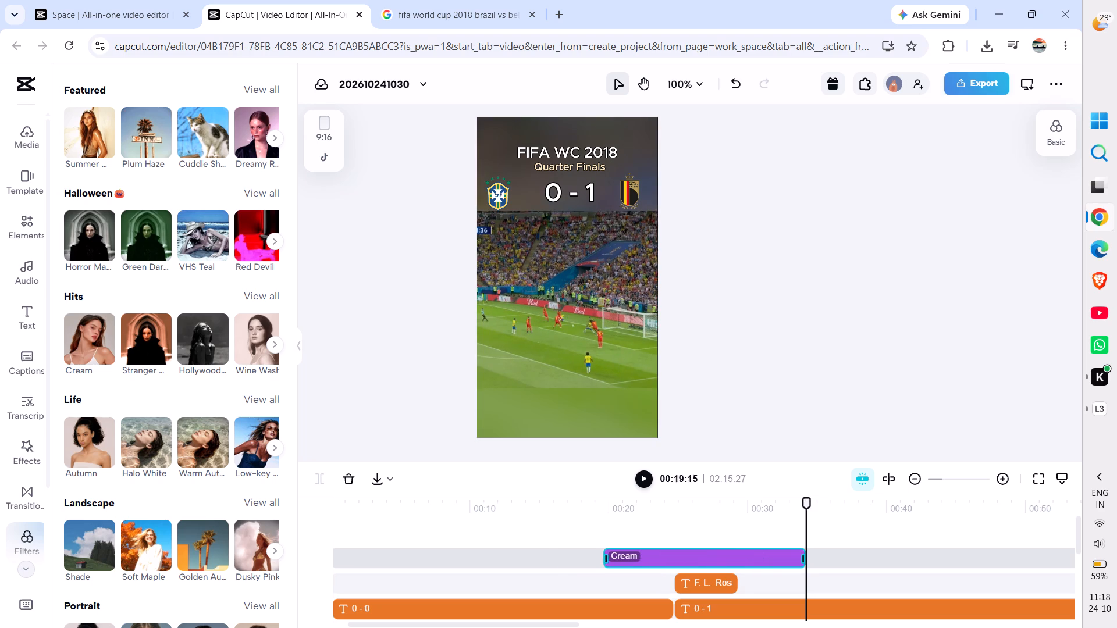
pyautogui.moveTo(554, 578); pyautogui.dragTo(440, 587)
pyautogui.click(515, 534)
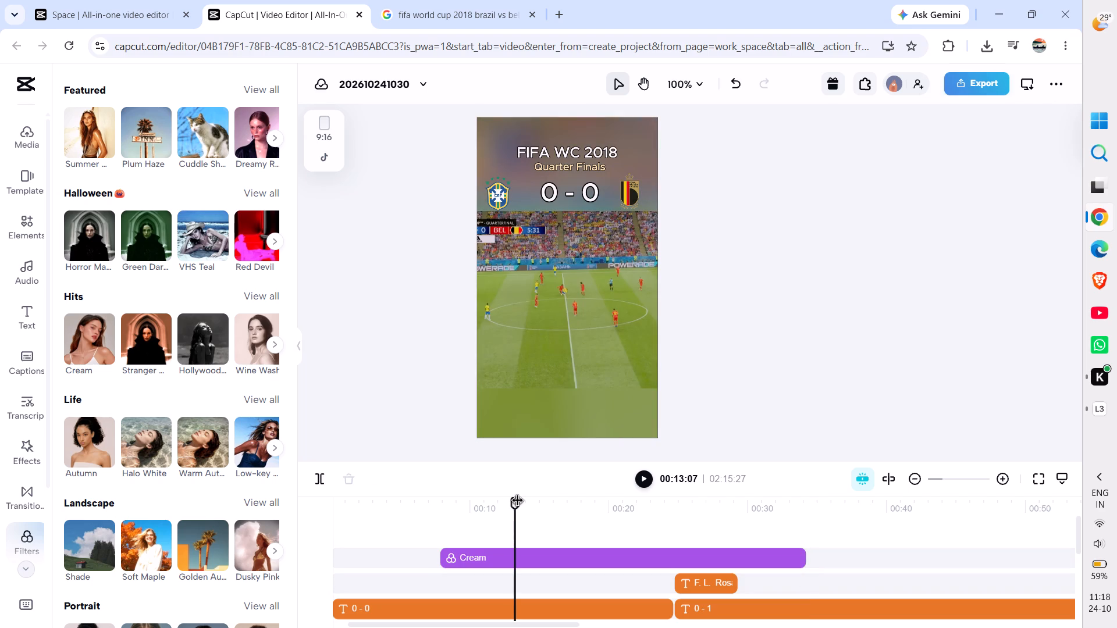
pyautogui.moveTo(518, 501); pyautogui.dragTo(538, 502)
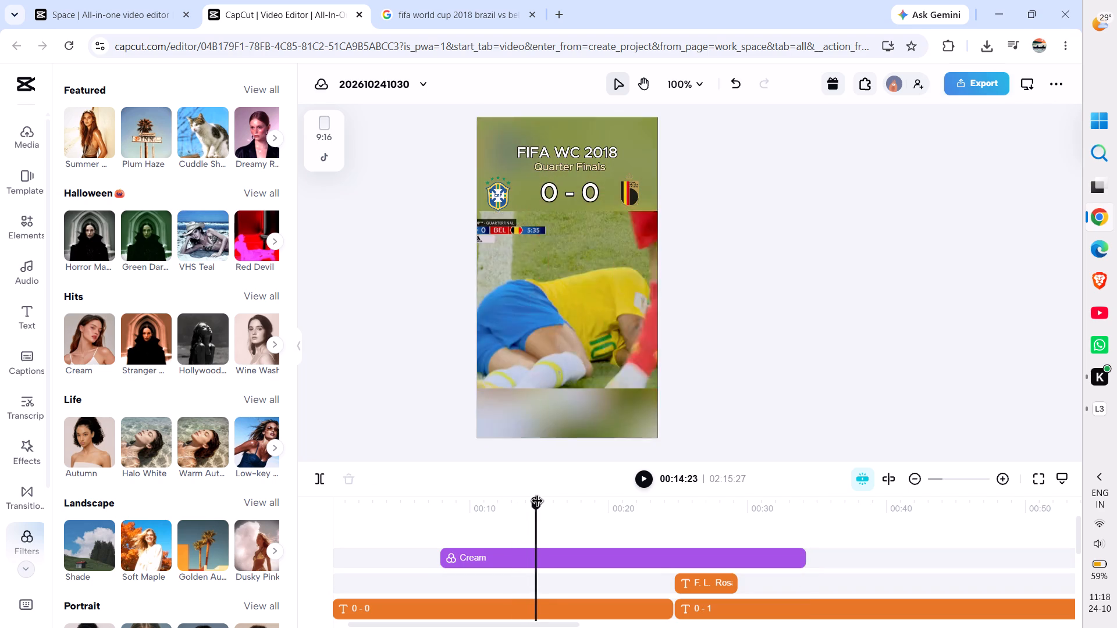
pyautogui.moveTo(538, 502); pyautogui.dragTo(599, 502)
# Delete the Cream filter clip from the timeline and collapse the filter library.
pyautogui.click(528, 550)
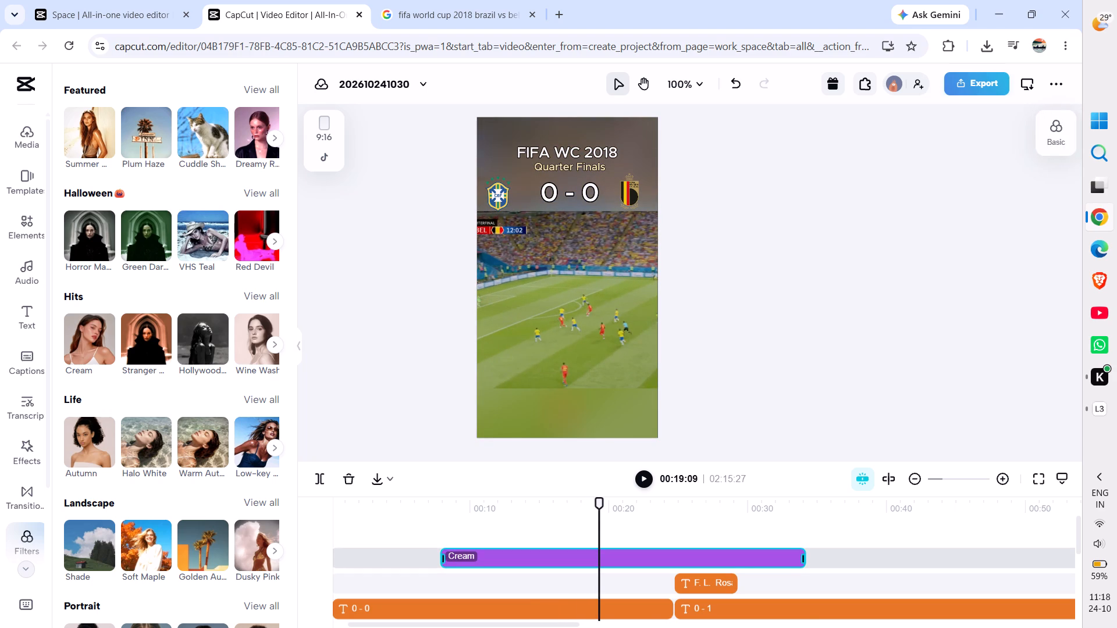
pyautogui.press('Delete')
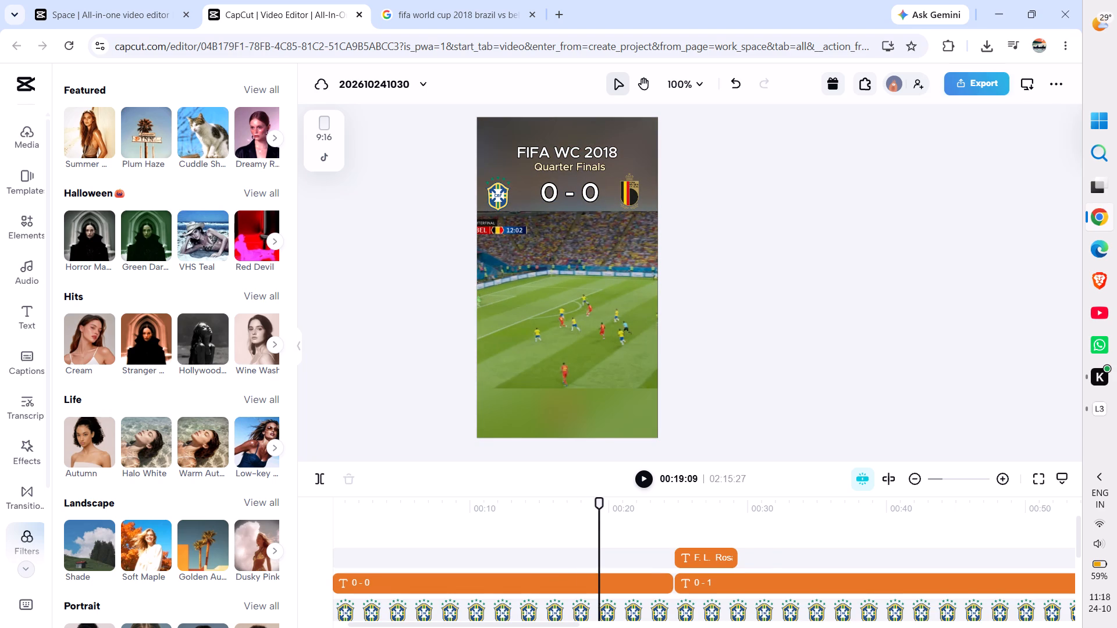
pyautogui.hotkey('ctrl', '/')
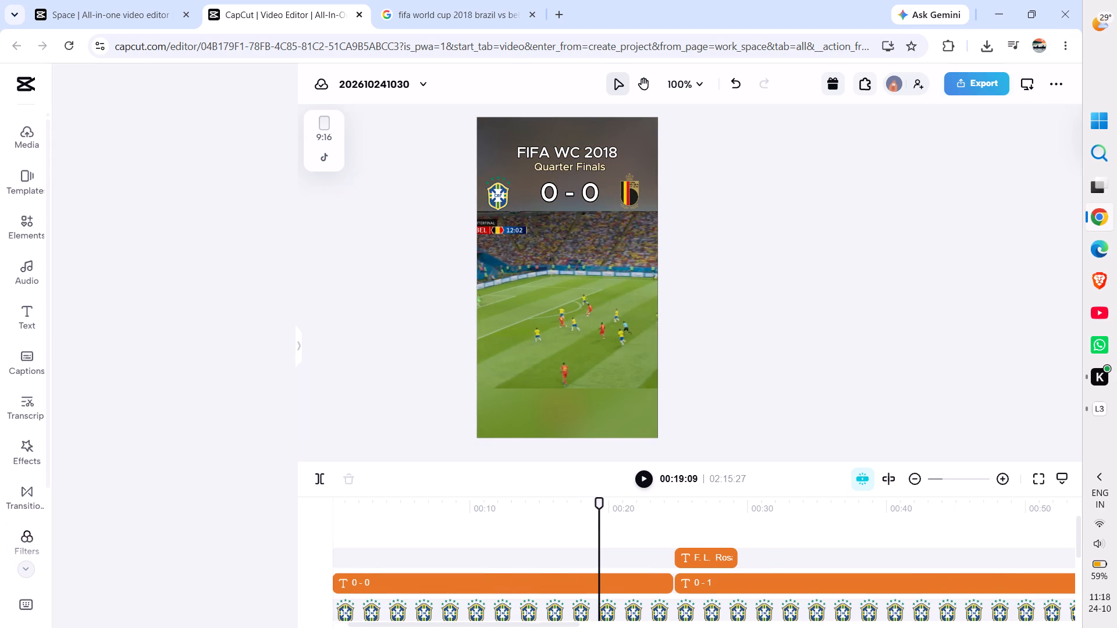
# Export the video as a download named "bra vs bel" with 4k resolution, high quality, 30fps and MP4 format.
pyautogui.click(965, 84)
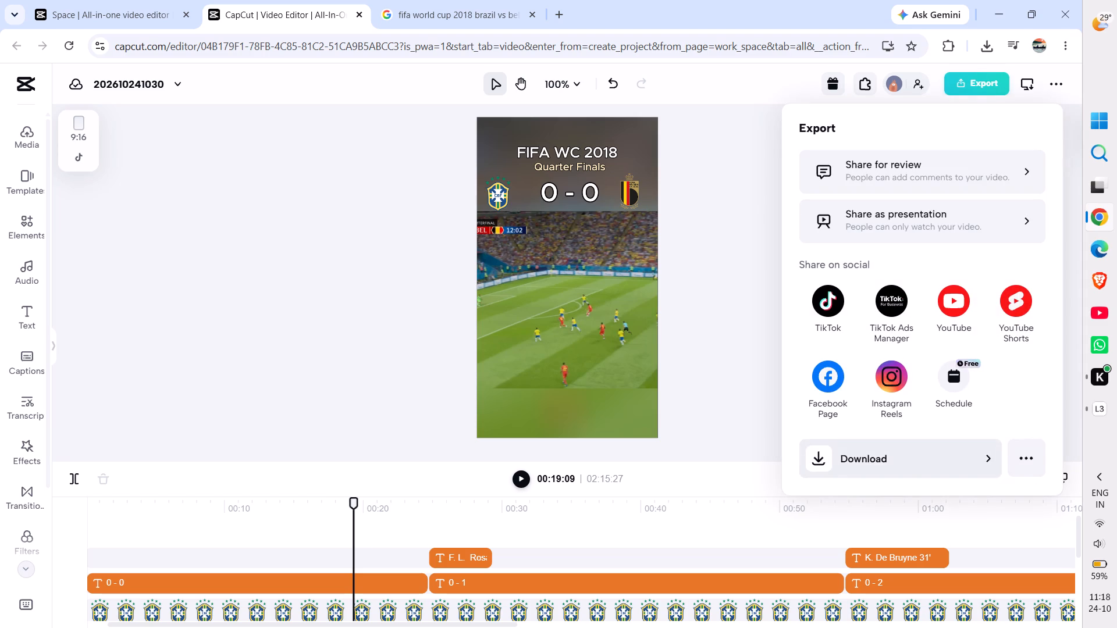
pyautogui.click(903, 458)
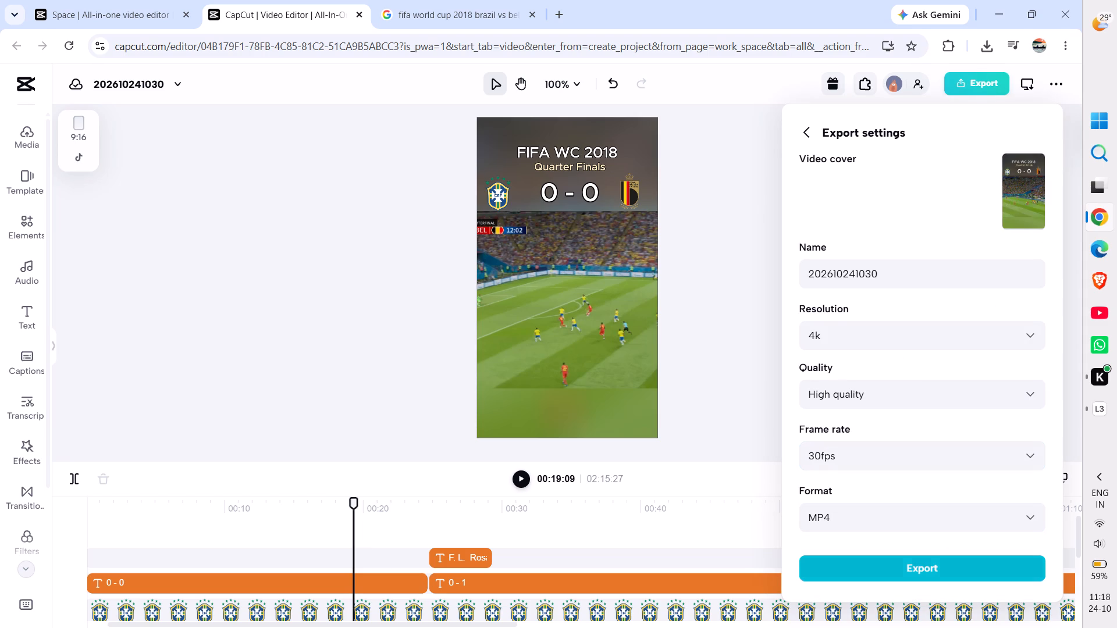
pyautogui.click(897, 270)
pyautogui.press('Delete')
pyautogui.press('BackSpace')
pyautogui.press('BackSpace')
pyautogui.press('BackSpace')
pyautogui.press('BackSpace')
pyautogui.press('BackSpace')
pyautogui.press('BackSpace')
pyautogui.press('BackSpace')
pyautogui.press('BackSpace')
pyautogui.press('BackSpace')
pyautogui.press('BackSpace')
pyautogui.press('BackSpace')
pyautogui.press('BackSpace')
pyautogui.press('BackSpace')
pyautogui.press('BackSpace')
pyautogui.press('BackSpace')
pyautogui.press('BackSpace')
pyautogui.press('BackSpace')
pyautogui.press('BackSpace')
pyautogui.press('BackSpace')
pyautogui.press('BackSpace')
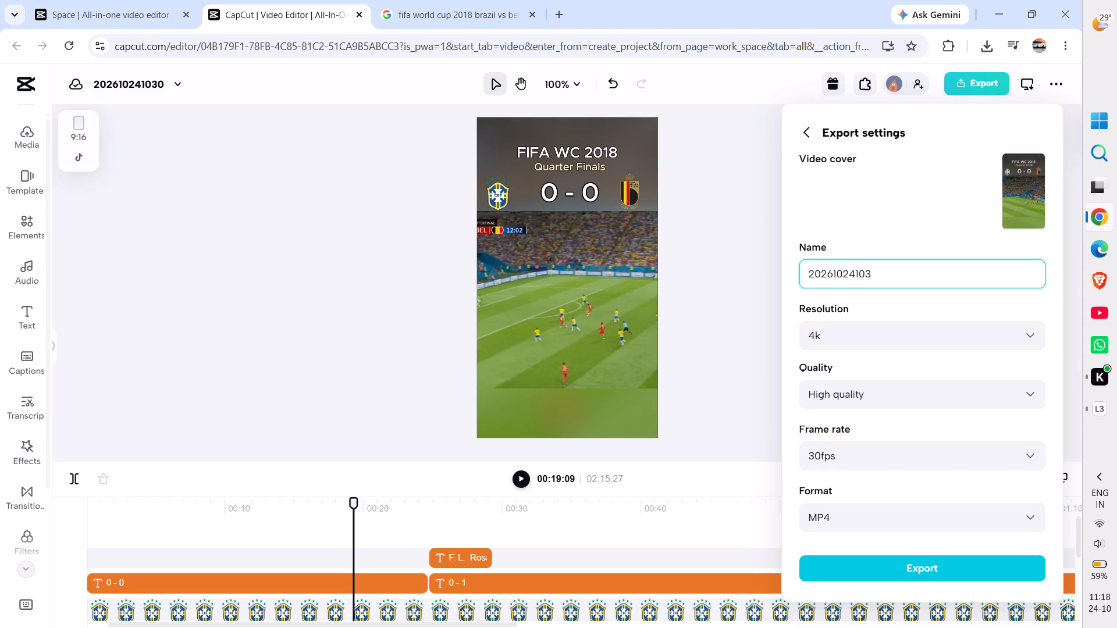
pyautogui.write('bra vs bel')
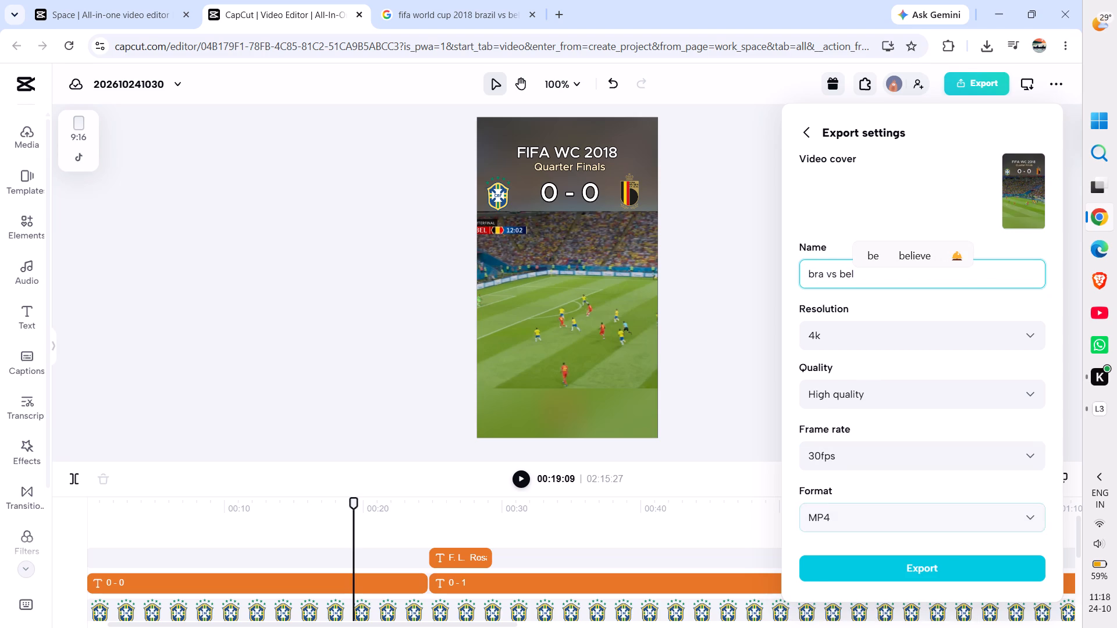
pyautogui.click(889, 565)
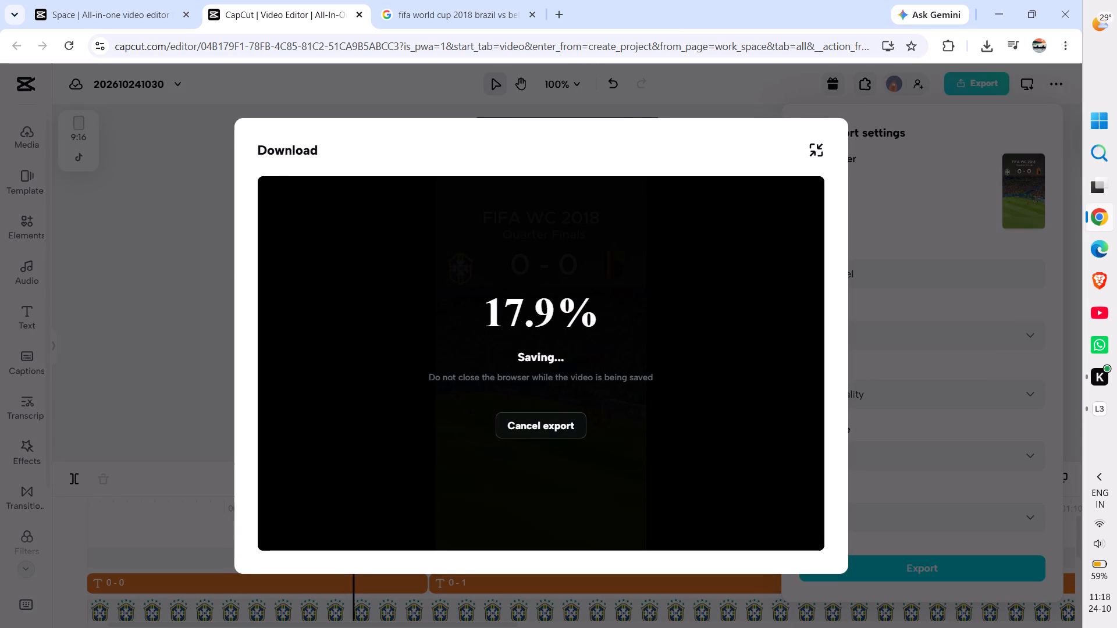